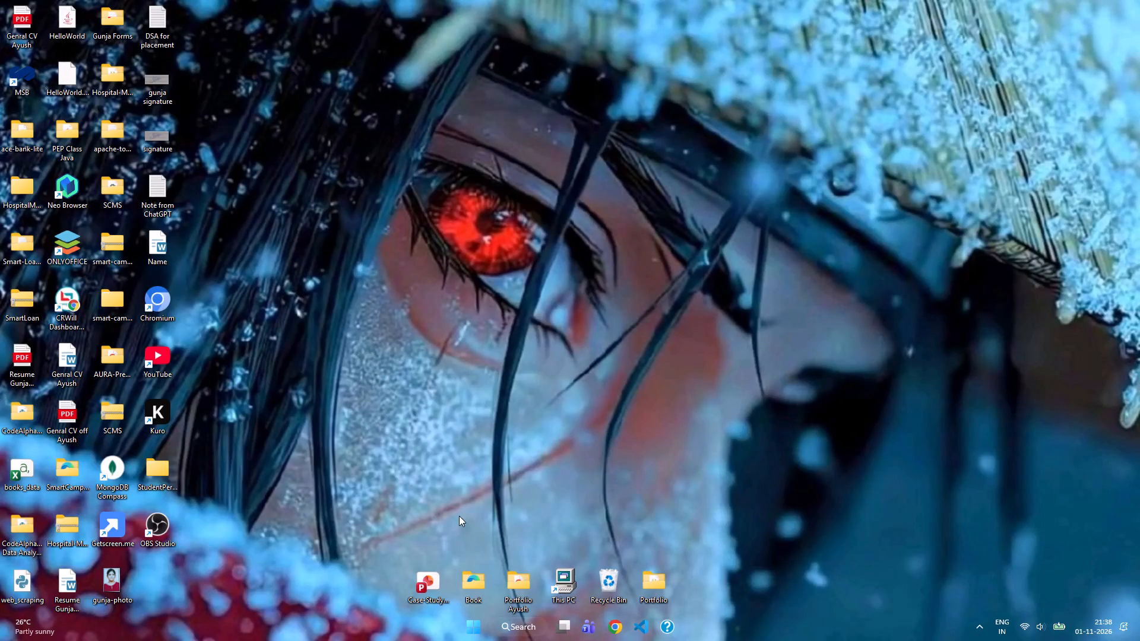
Launch the Kuro application from its desktop shortcut.
double_click(169, 421)
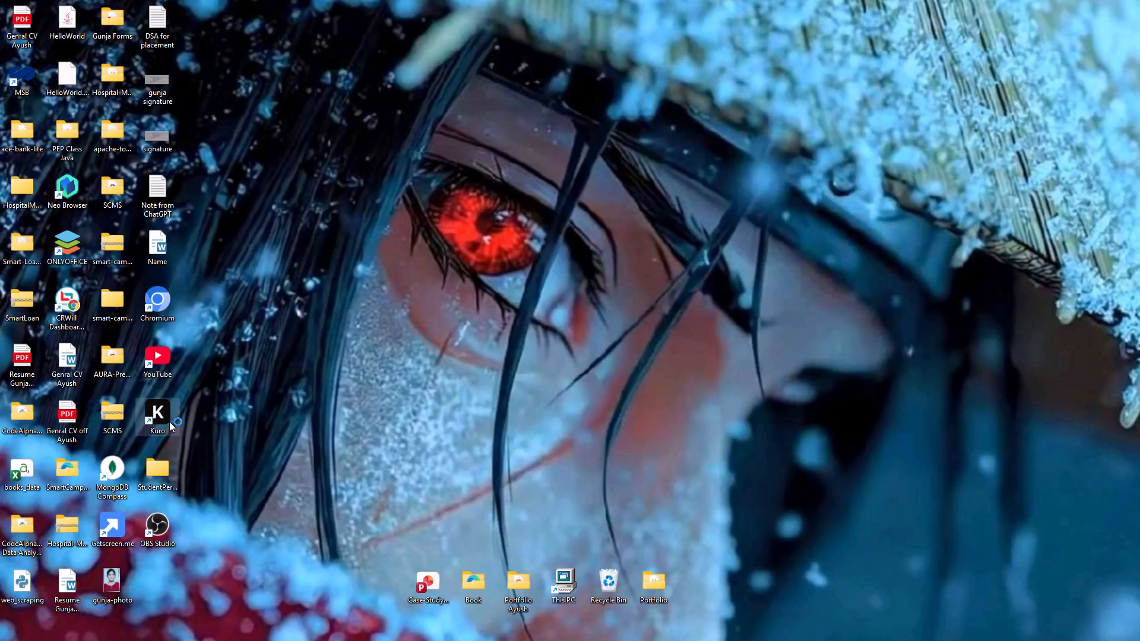
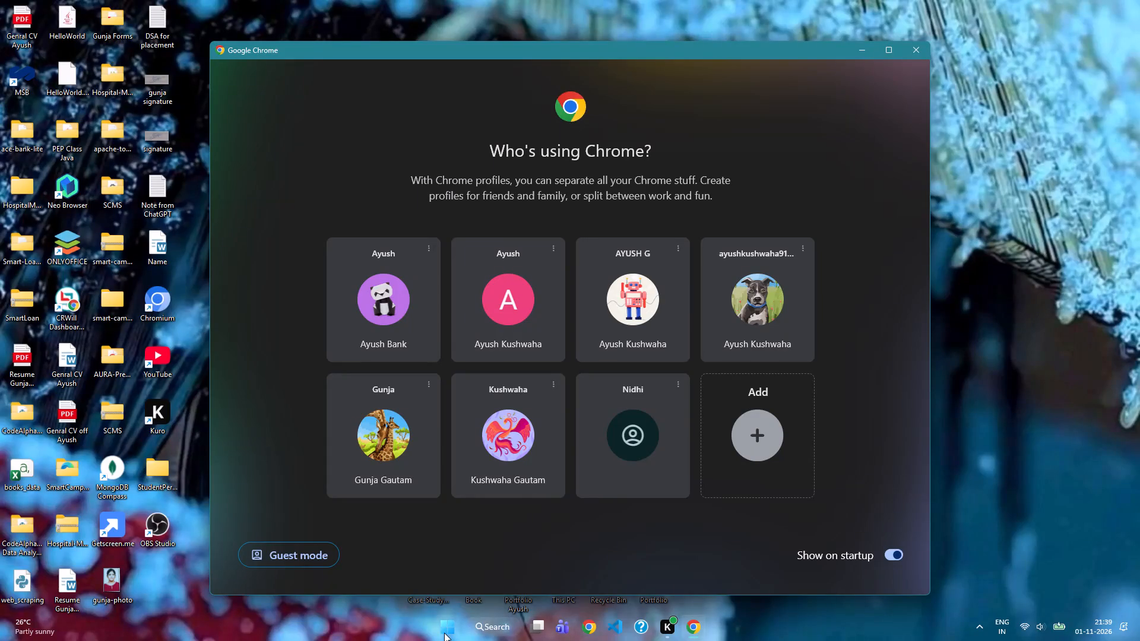
Launch WhatsApp from the installed apps.
click(444, 633)
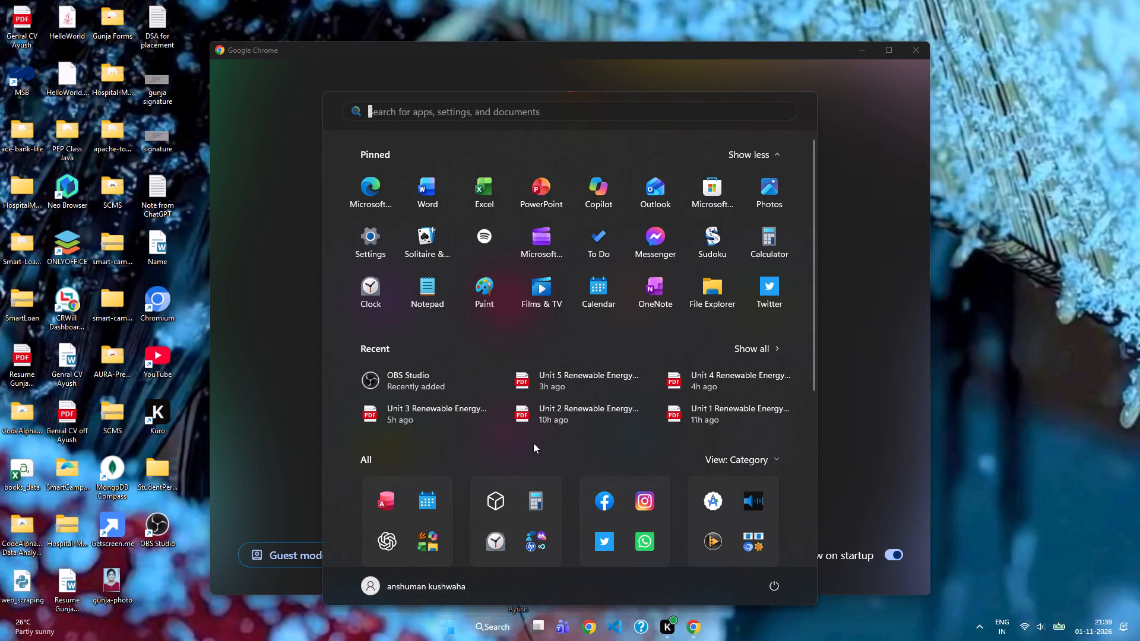
click(636, 540)
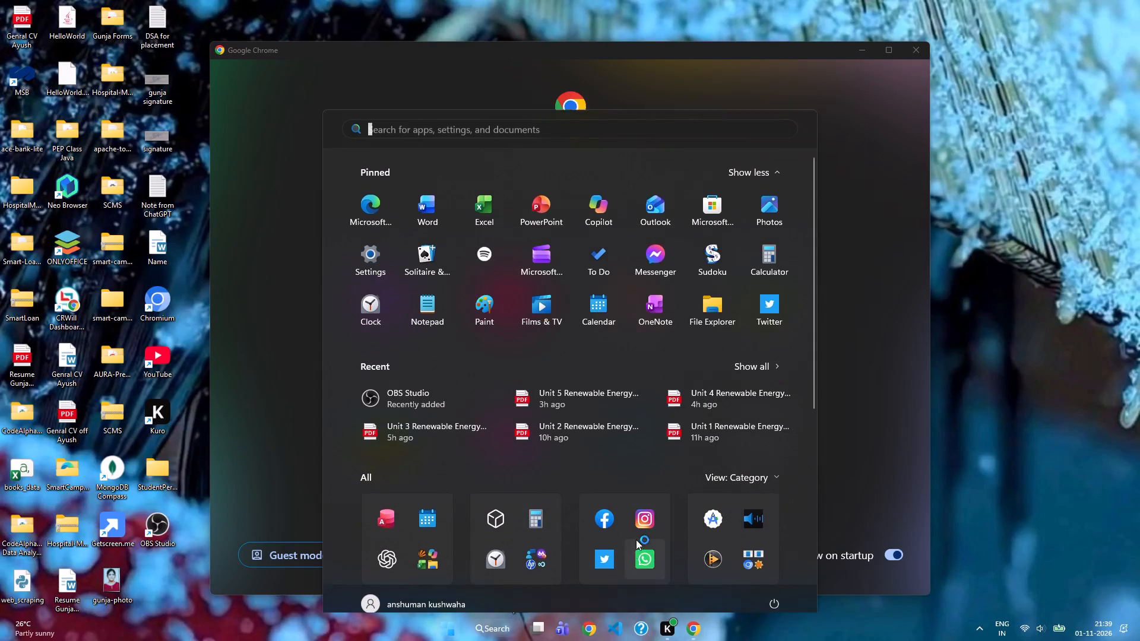
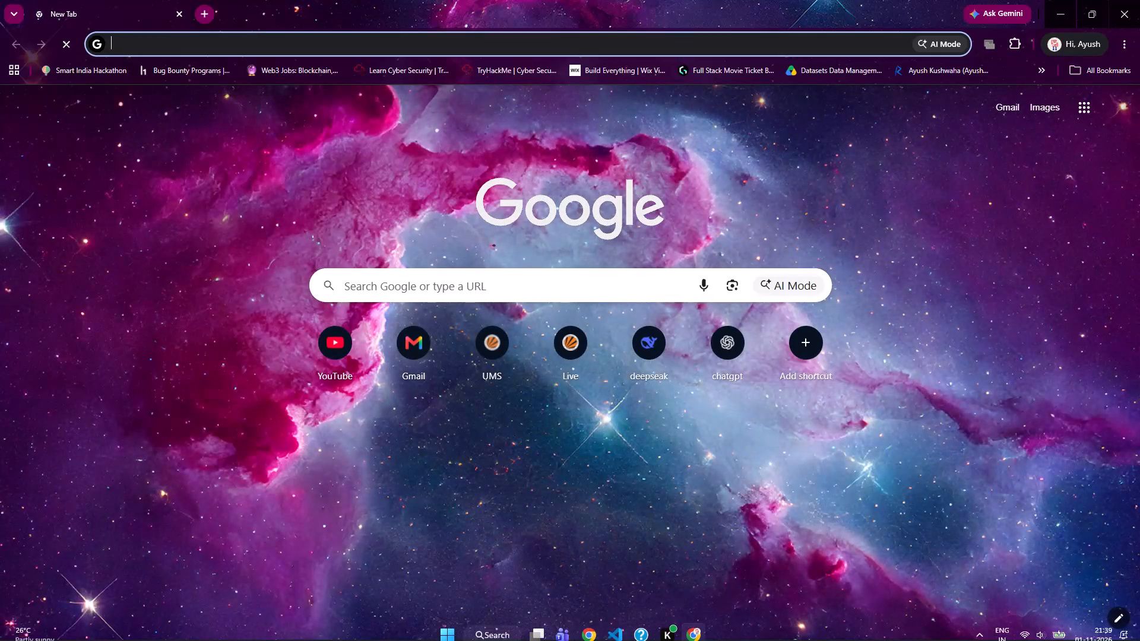
click(592, 625)
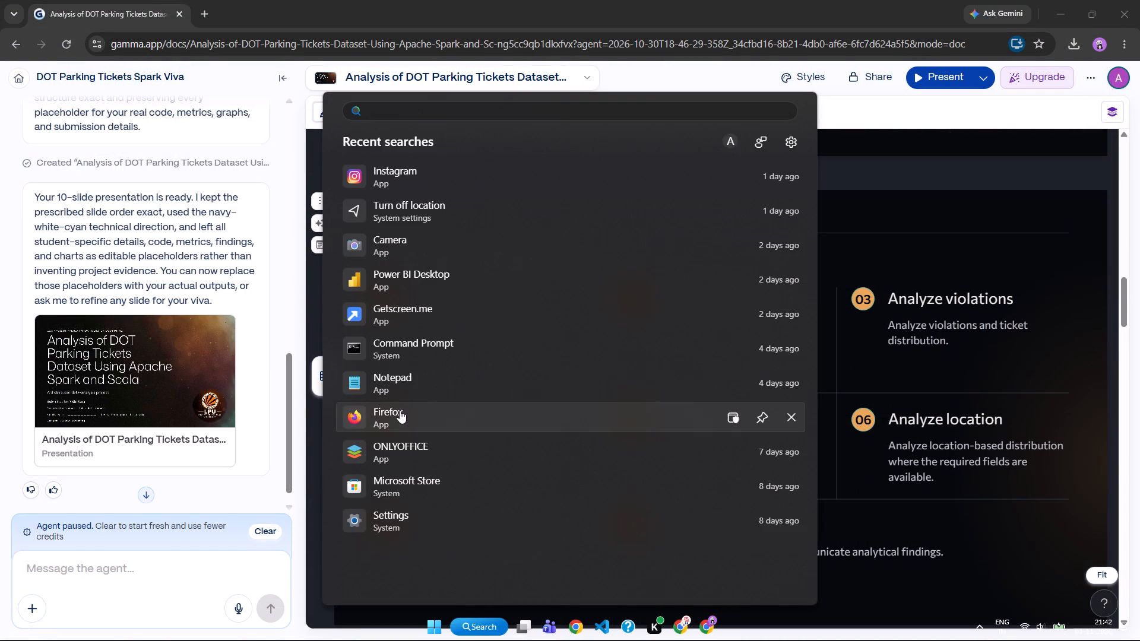
click(400, 450)
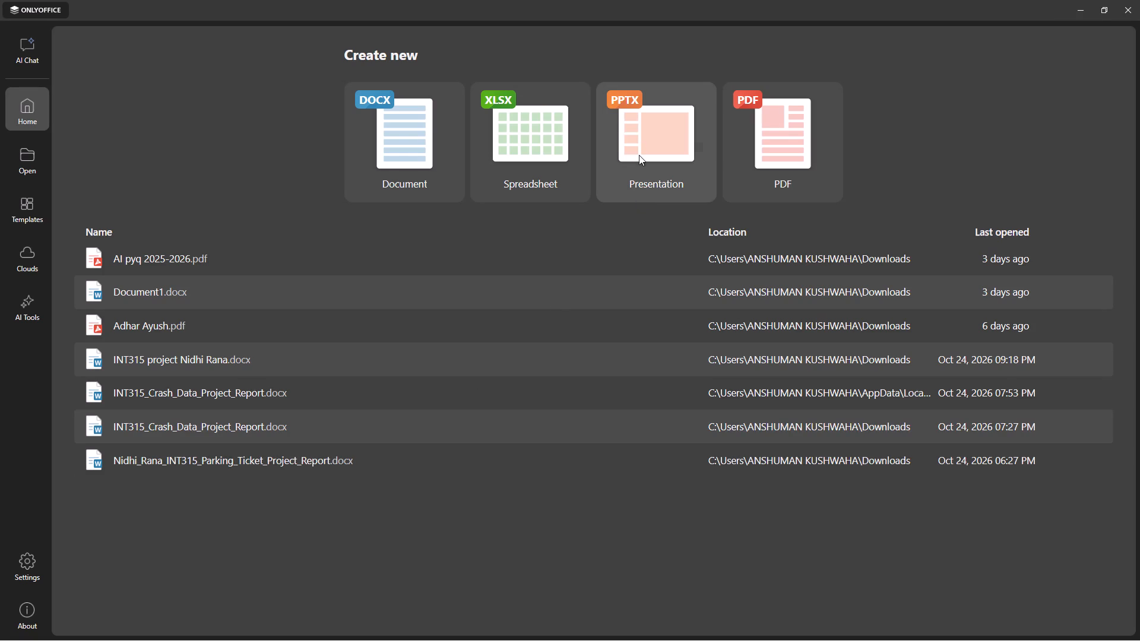
click(608, 336)
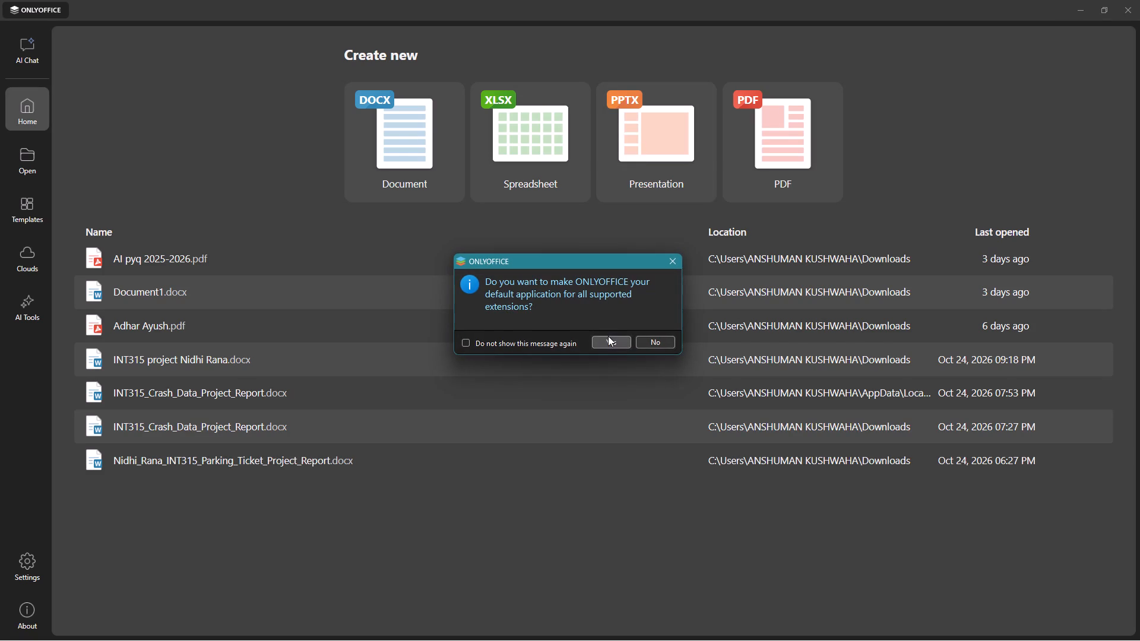
Start a blank presentation and from it open Analysis-of-DOT-Parking-Tickets-Dataset-Using-Apache-Spark-and-Scala from the Downloads folder.
click(643, 127)
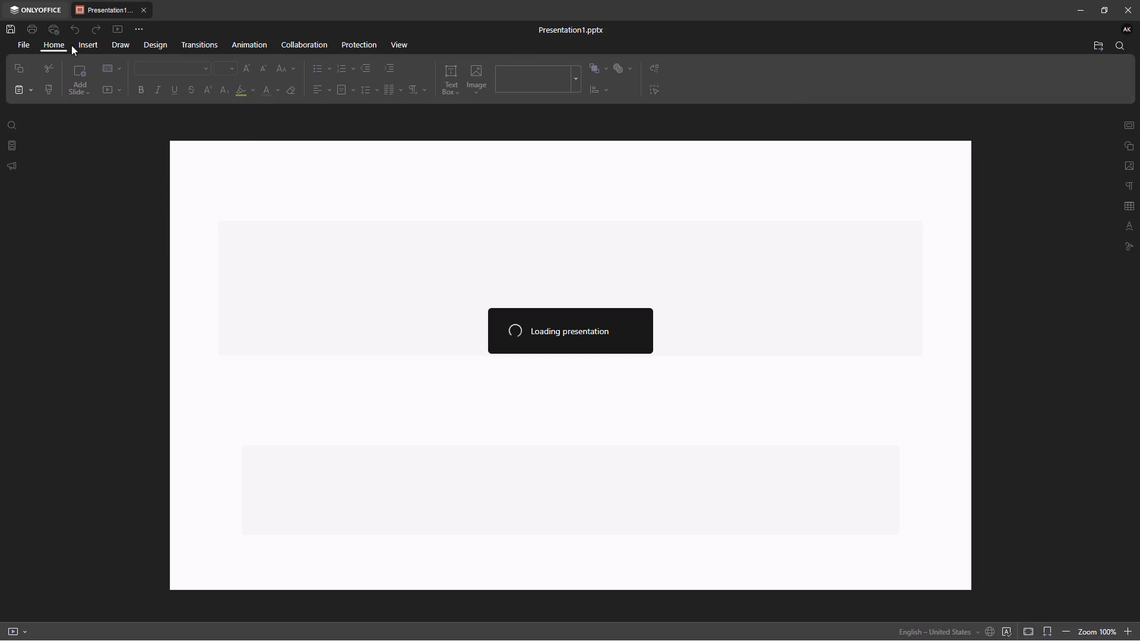
click(14, 42)
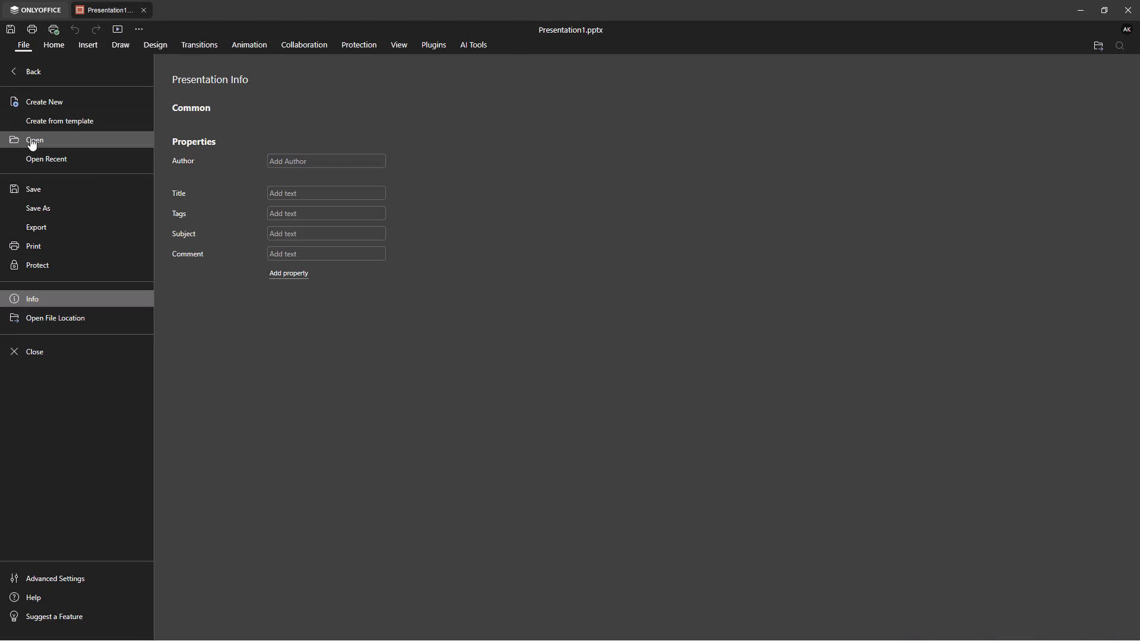
click(30, 138)
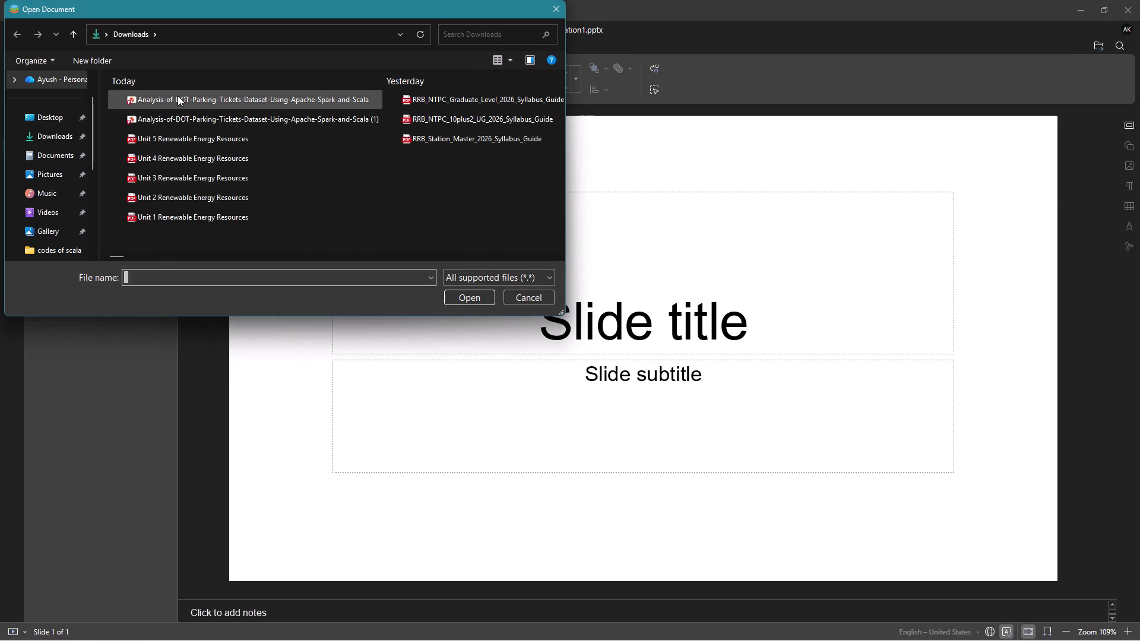
click(178, 97)
key(Return)
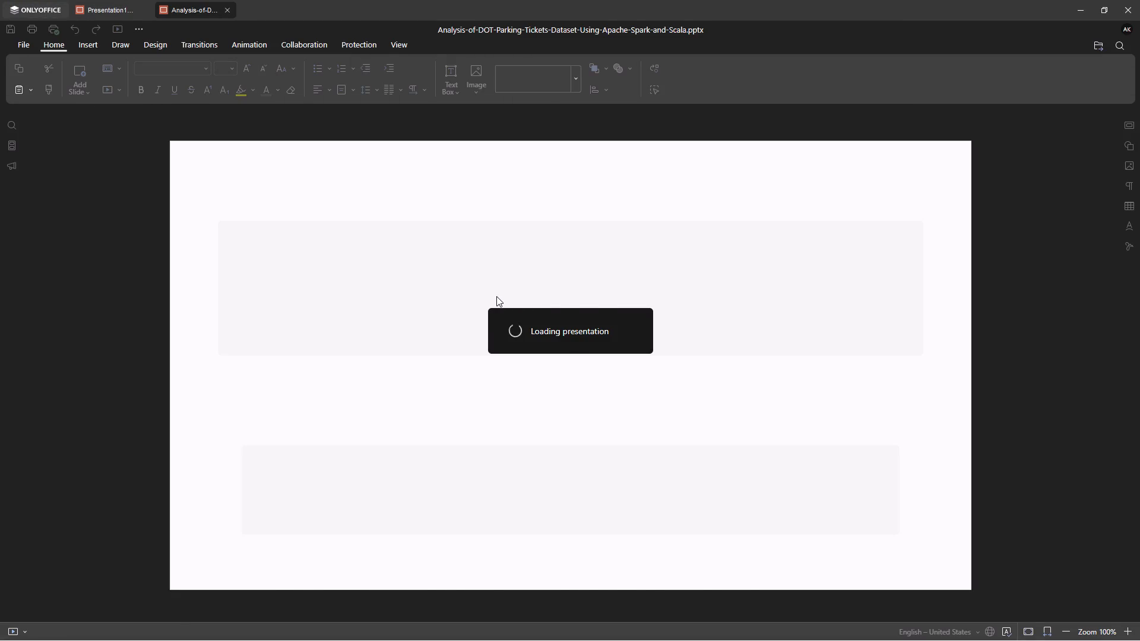
scroll(496, 296, right, 1)
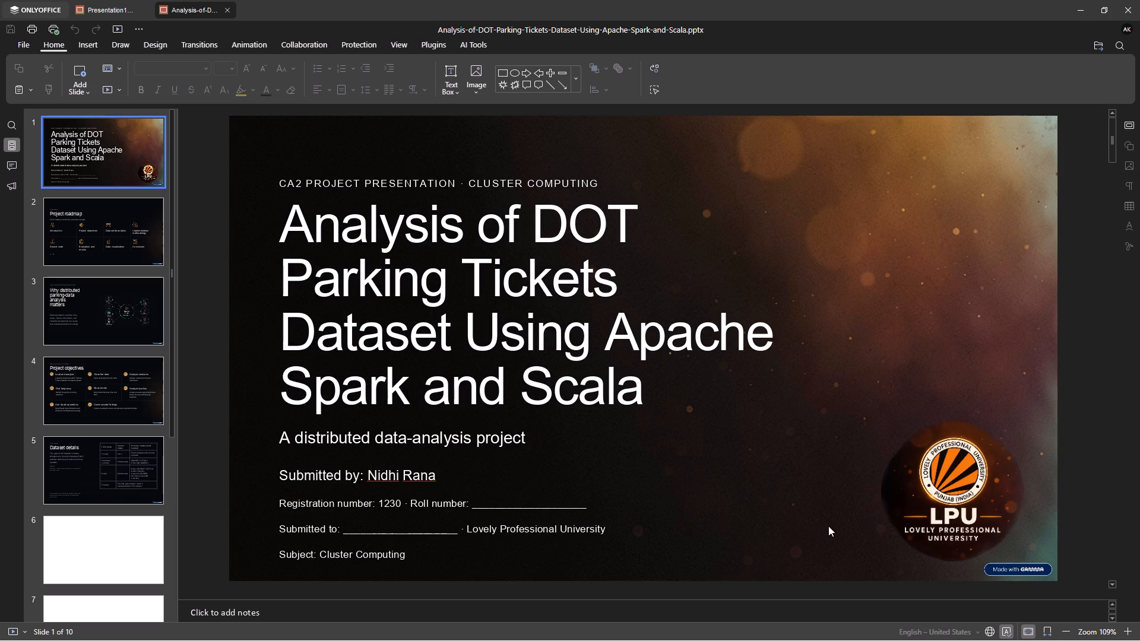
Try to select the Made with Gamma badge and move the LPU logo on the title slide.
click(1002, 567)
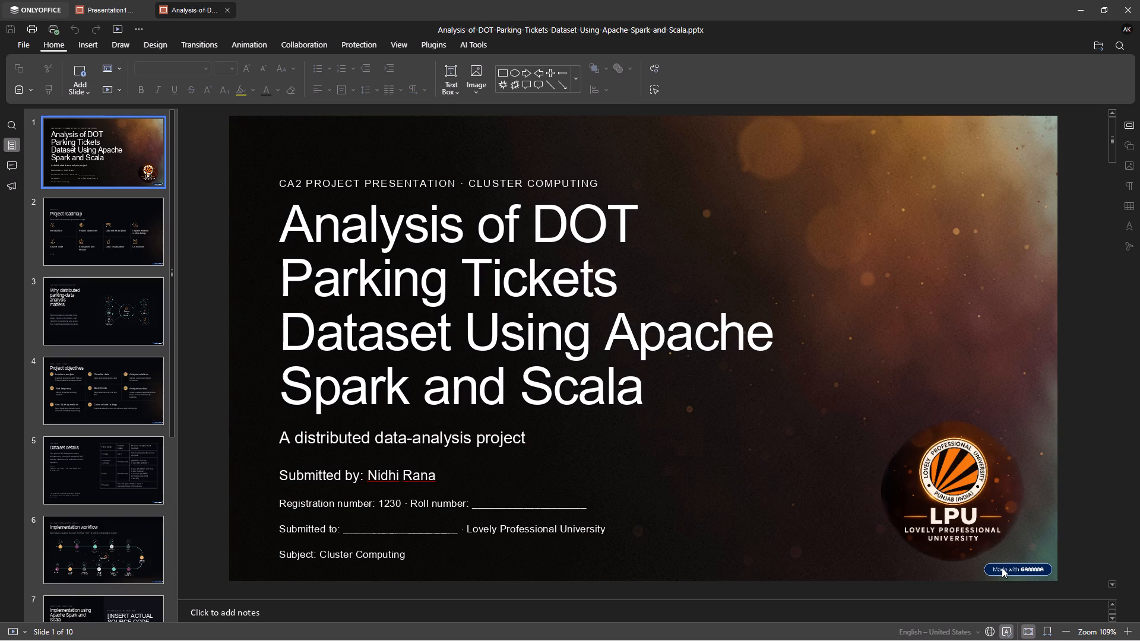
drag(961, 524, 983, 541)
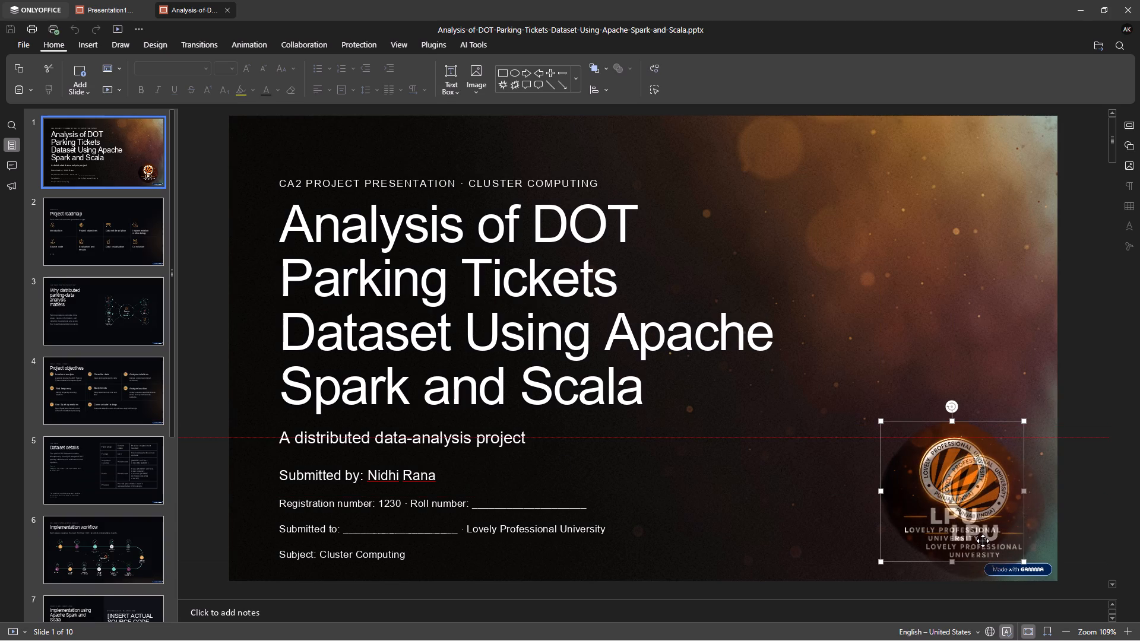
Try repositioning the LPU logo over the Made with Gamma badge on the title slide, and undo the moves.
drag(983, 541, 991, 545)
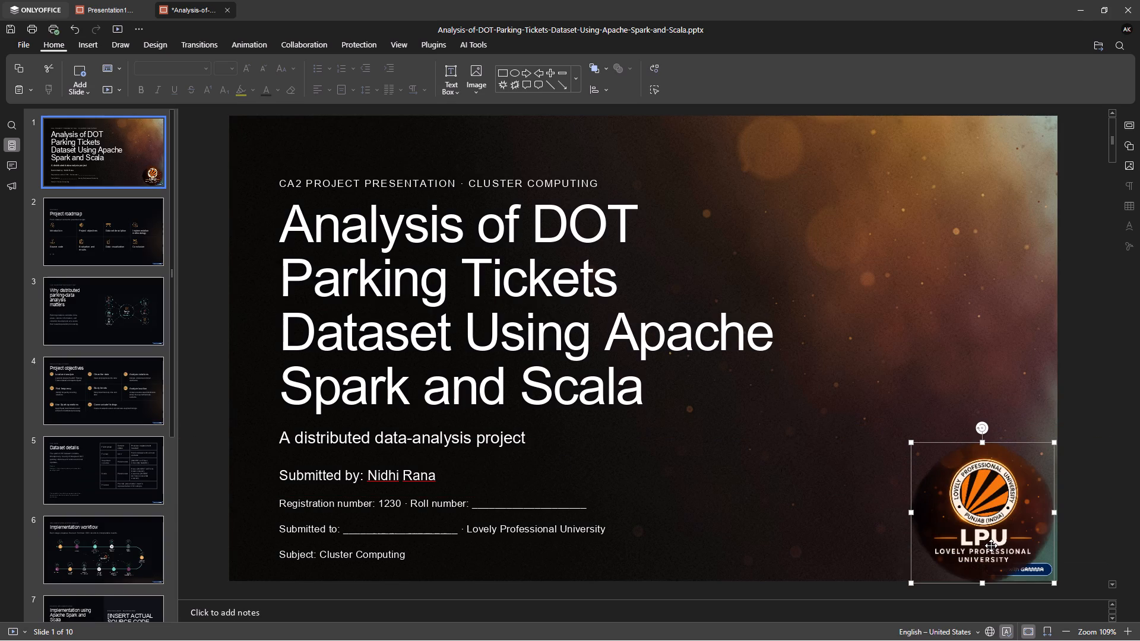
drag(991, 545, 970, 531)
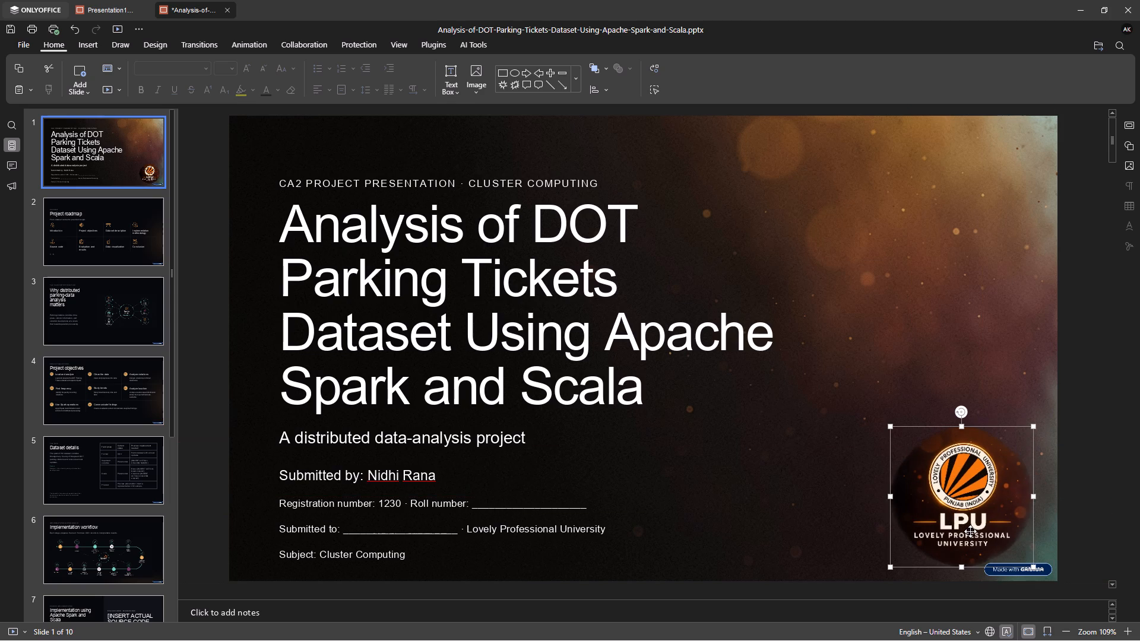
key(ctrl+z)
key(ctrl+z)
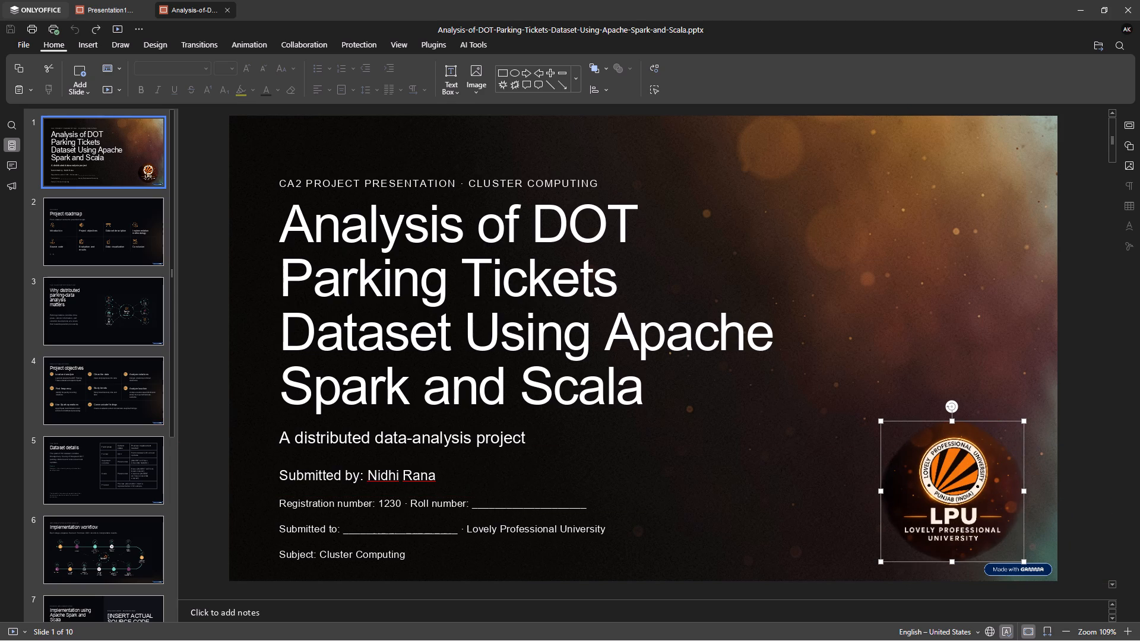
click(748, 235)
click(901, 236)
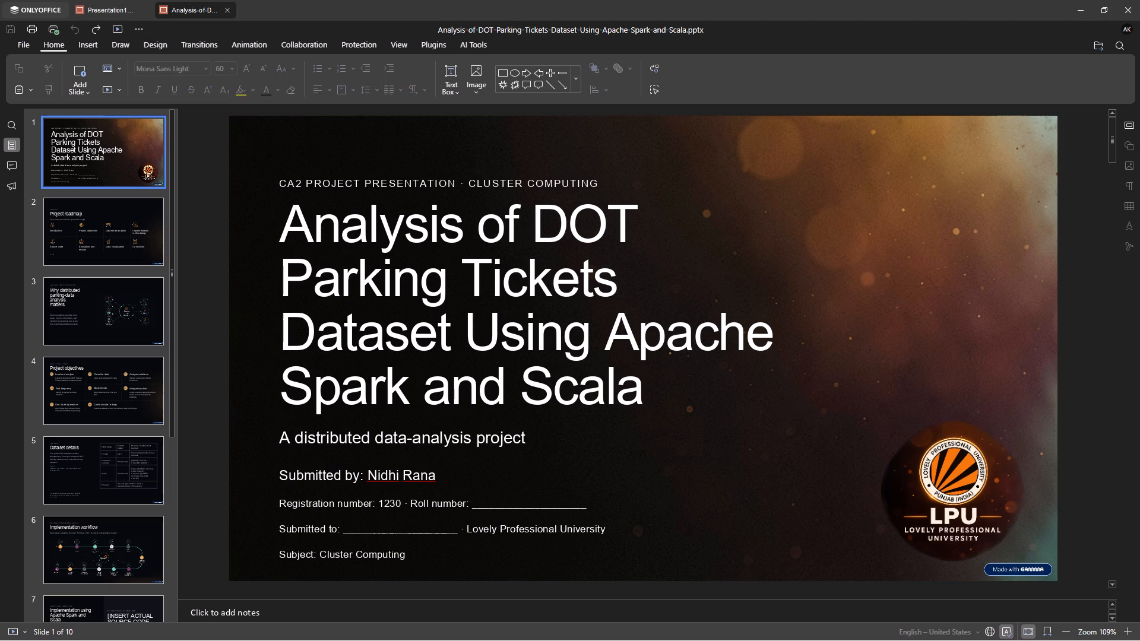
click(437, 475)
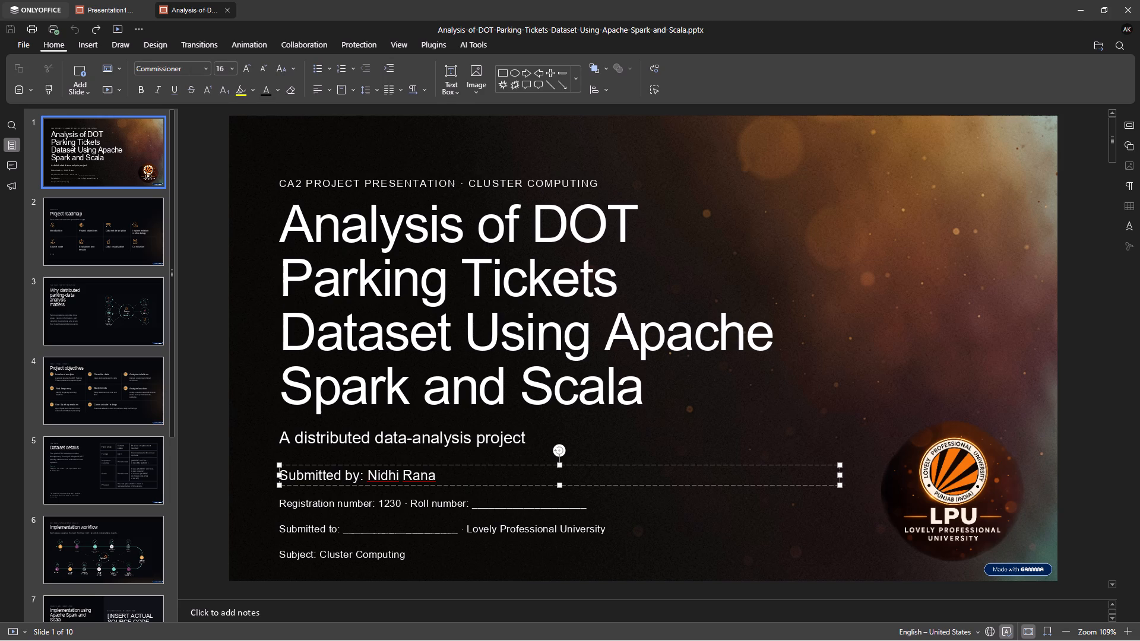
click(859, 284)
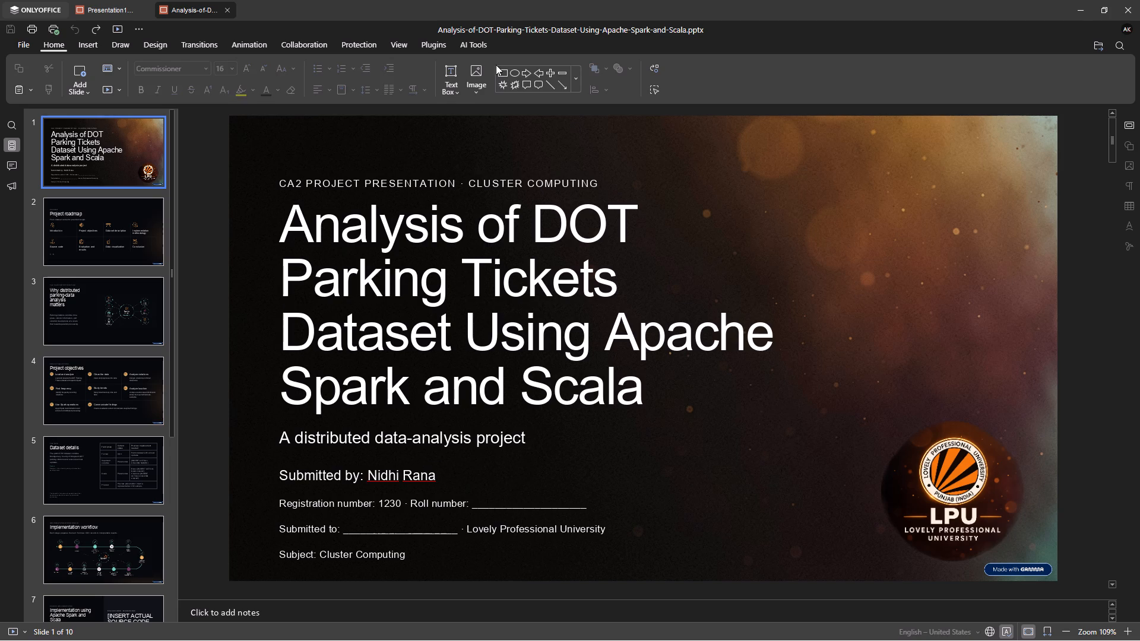
Draw a rectangle shape over the Made with Gamma badge in the title slide's bottom corner.
click(88, 43)
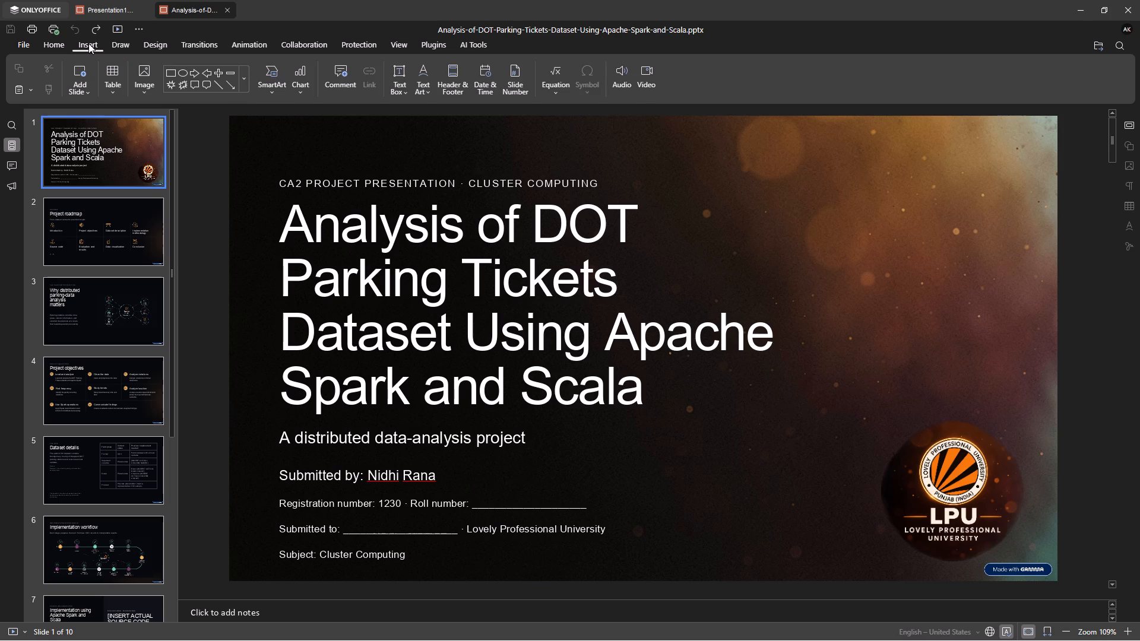
click(168, 74)
drag(978, 561, 1047, 572)
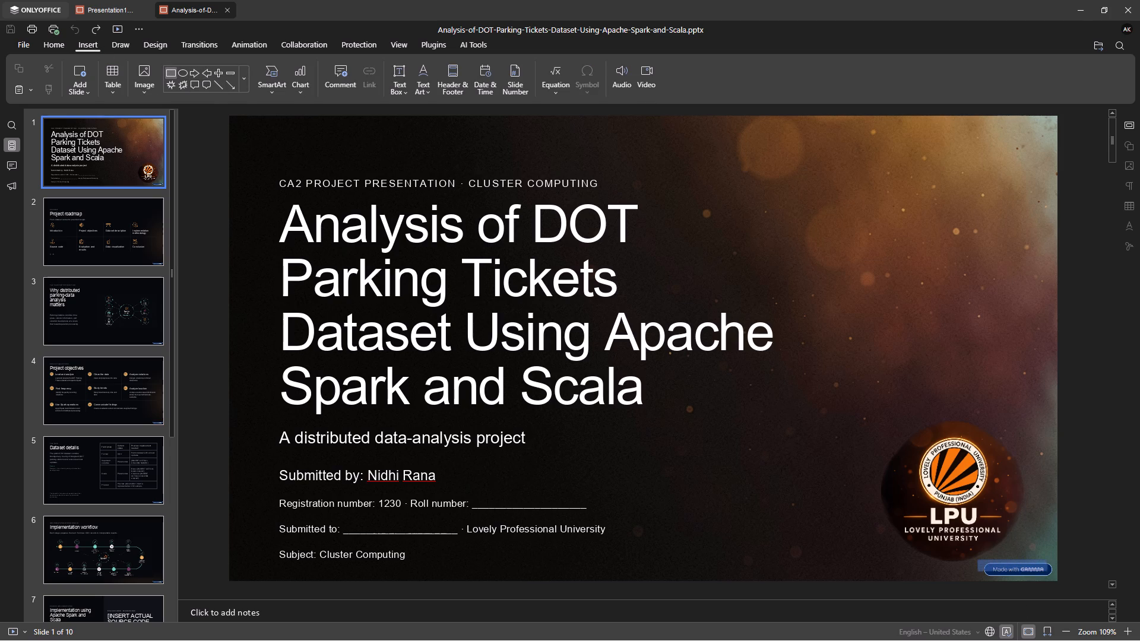
Draw a rectangle covering the Made with Gamma badge in the title slide's bottom-right corner.
drag(1047, 572, 1055, 578)
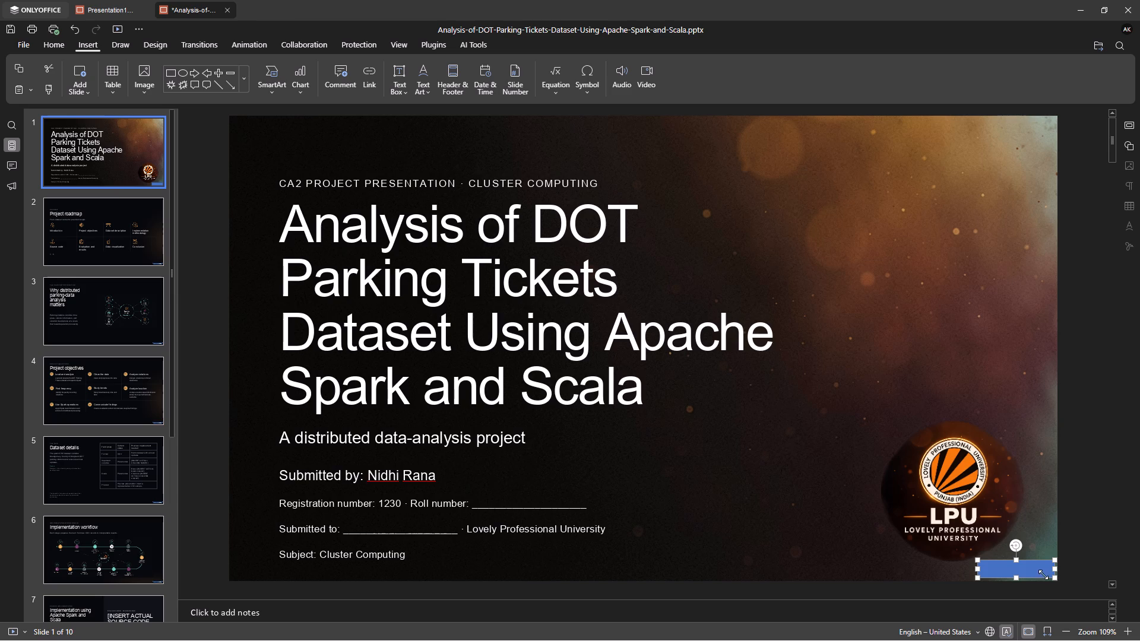
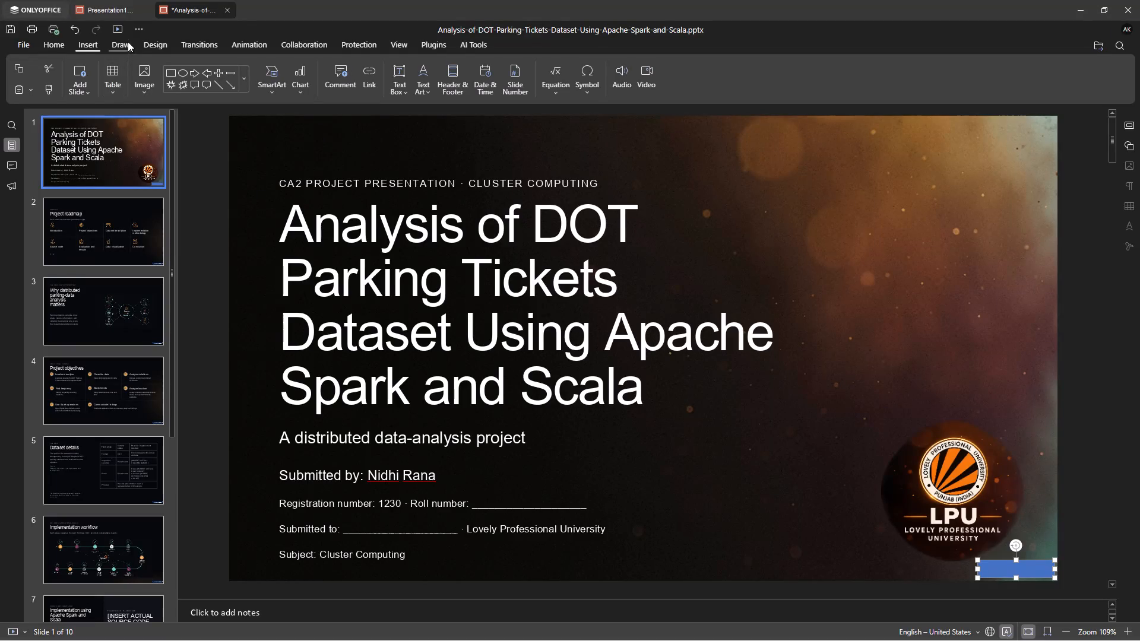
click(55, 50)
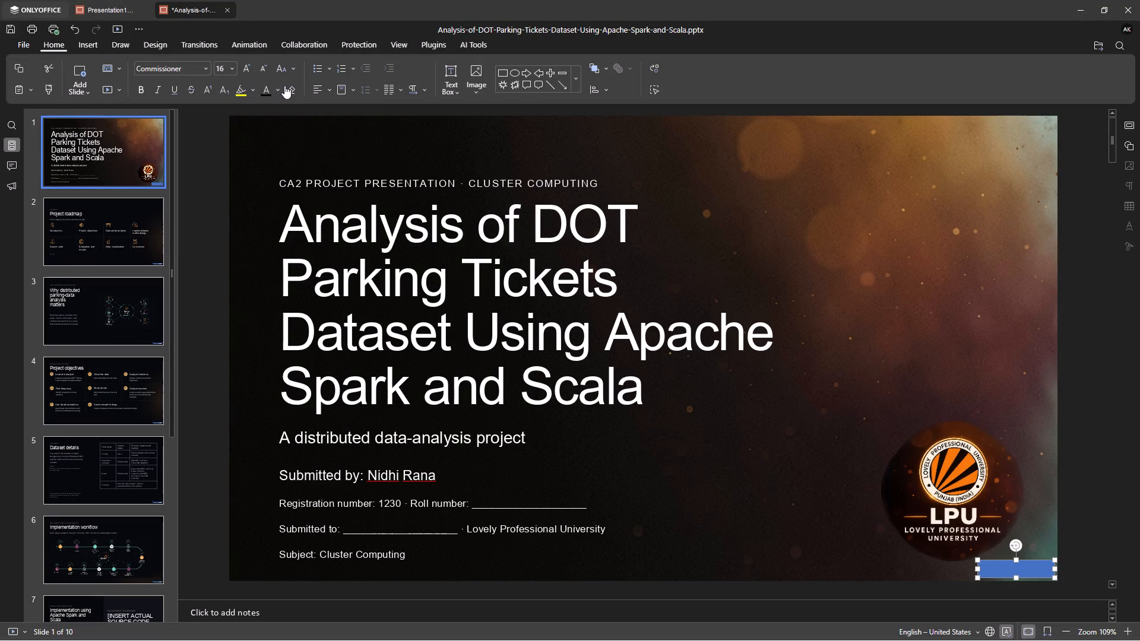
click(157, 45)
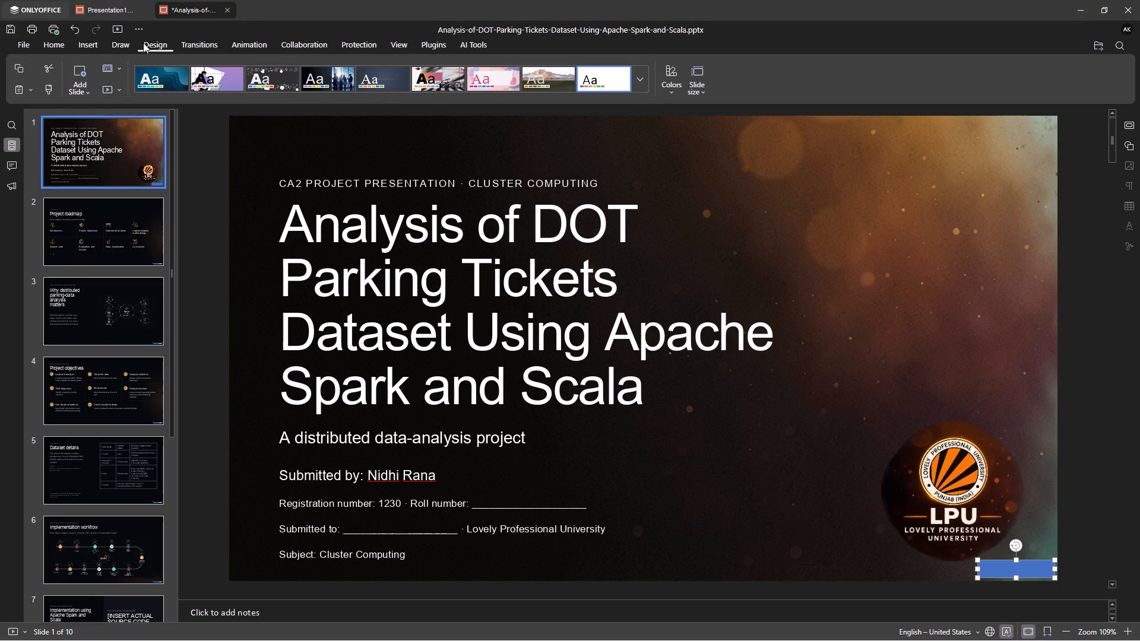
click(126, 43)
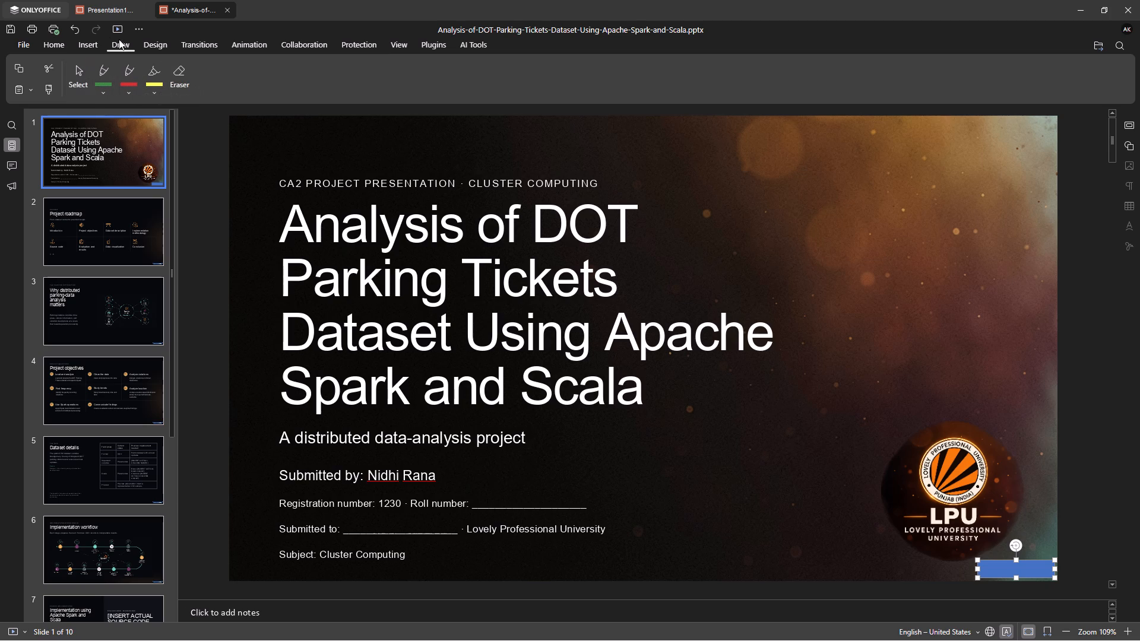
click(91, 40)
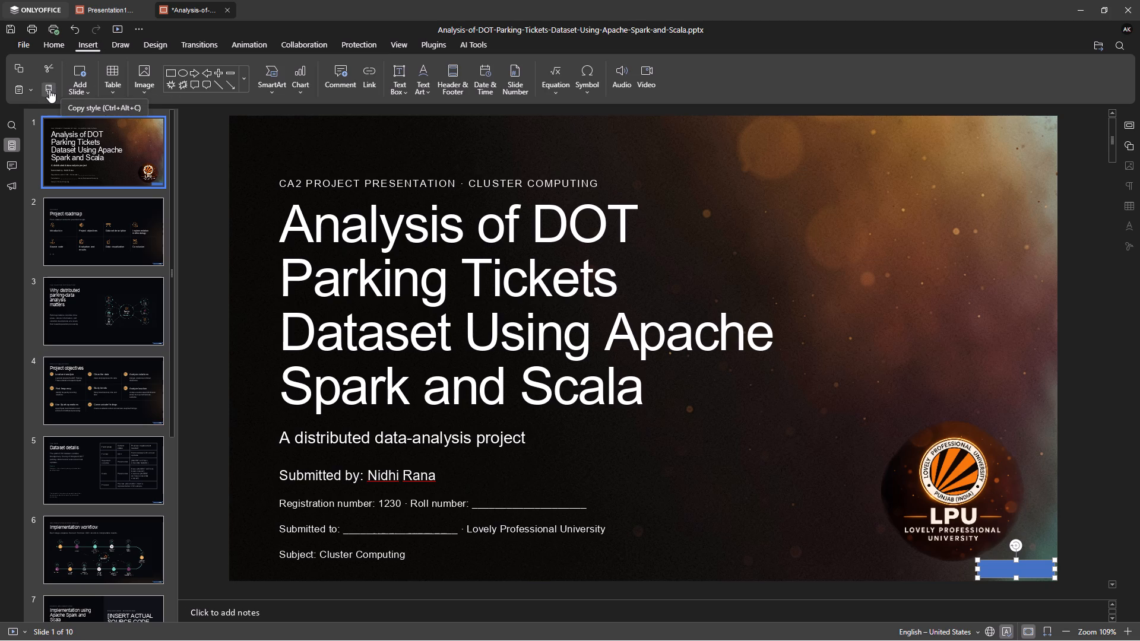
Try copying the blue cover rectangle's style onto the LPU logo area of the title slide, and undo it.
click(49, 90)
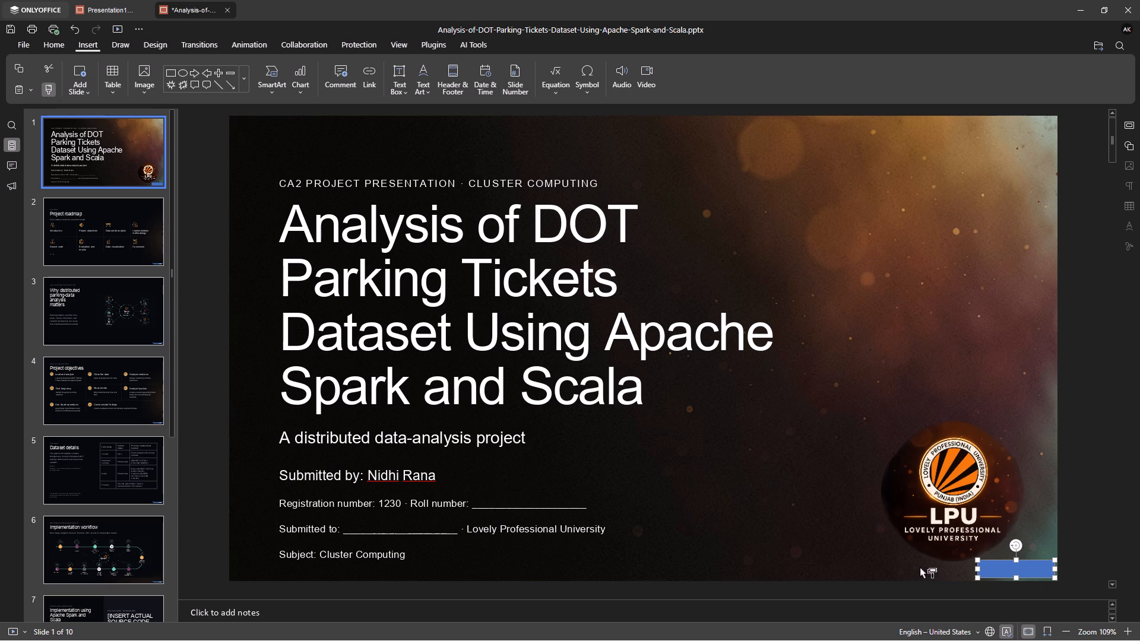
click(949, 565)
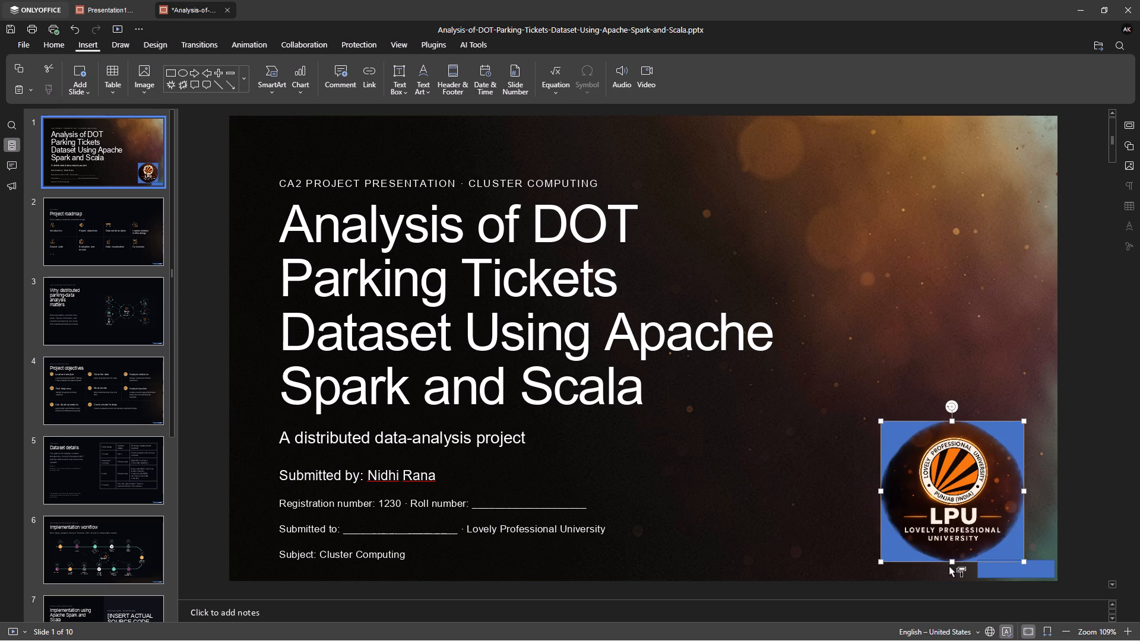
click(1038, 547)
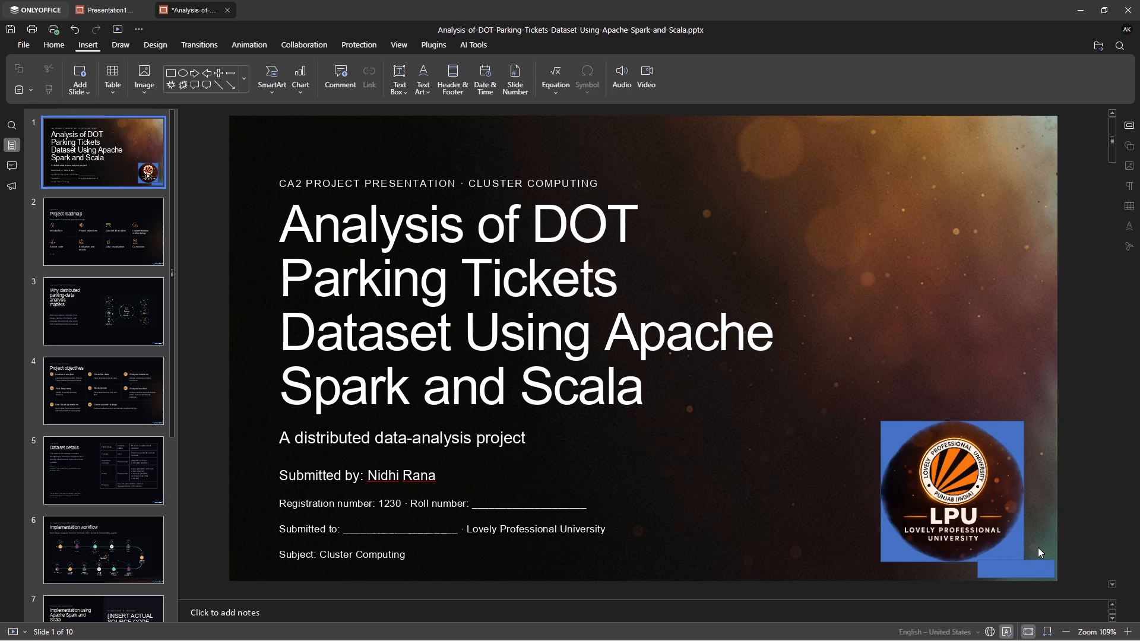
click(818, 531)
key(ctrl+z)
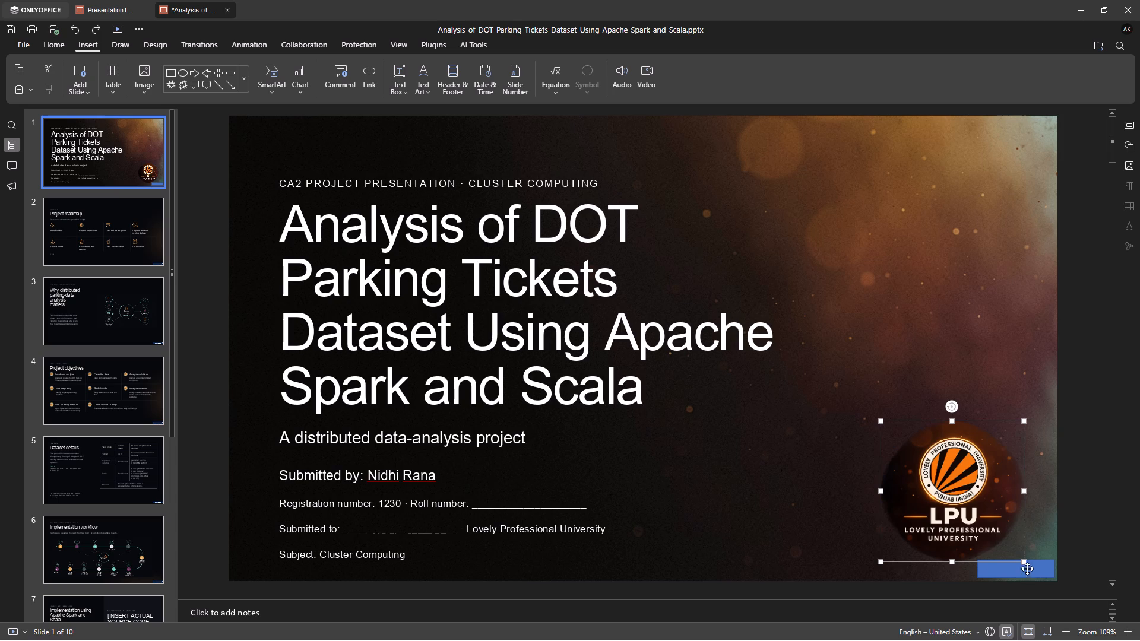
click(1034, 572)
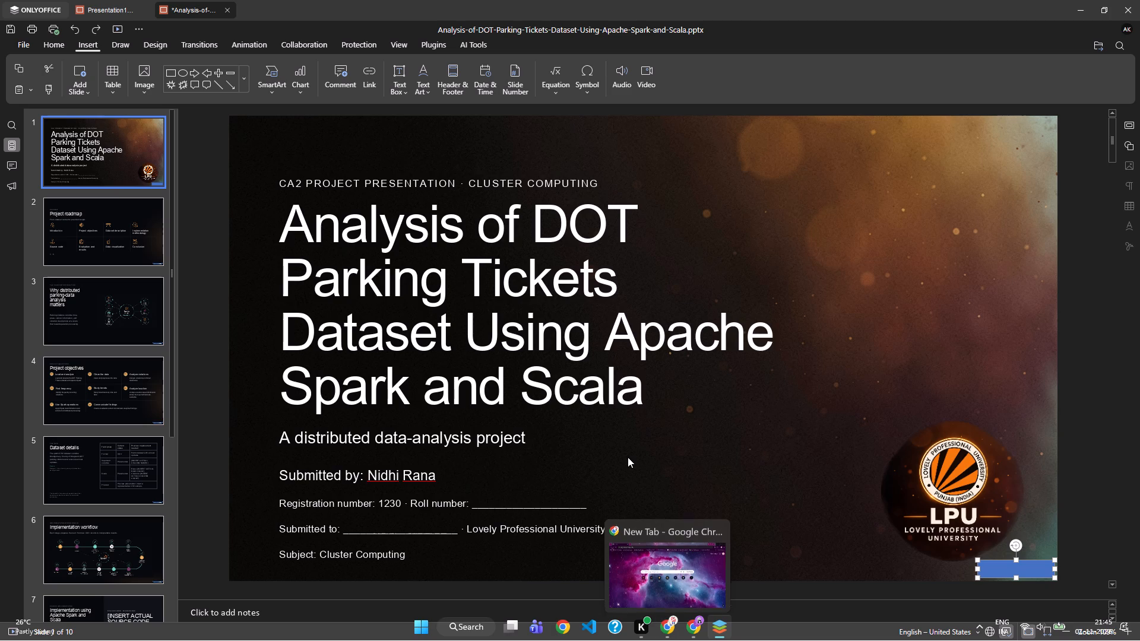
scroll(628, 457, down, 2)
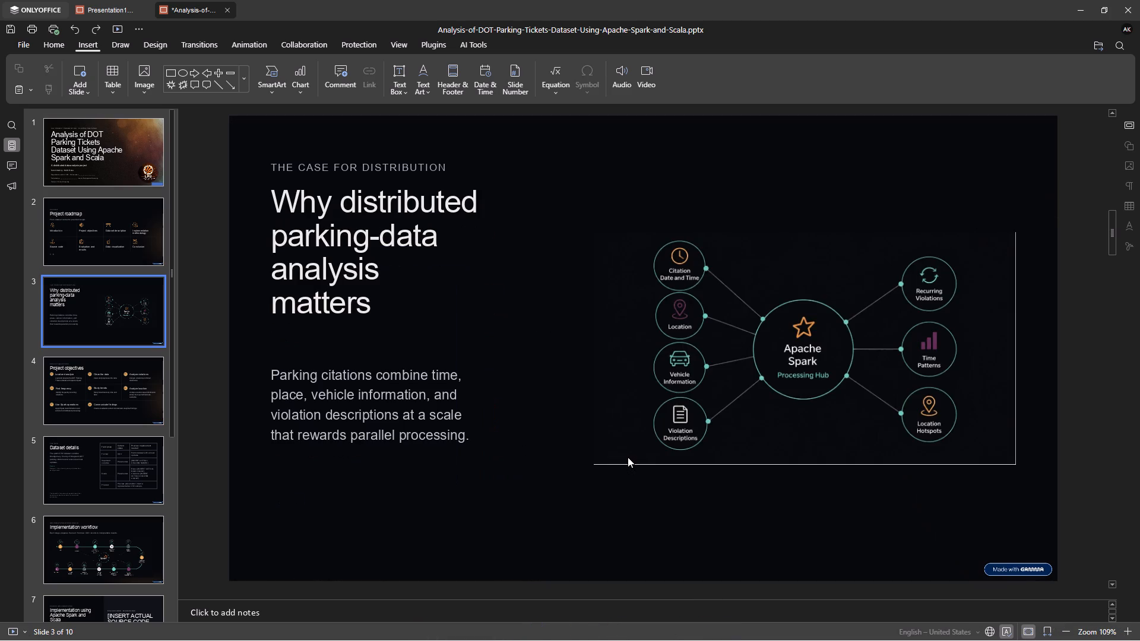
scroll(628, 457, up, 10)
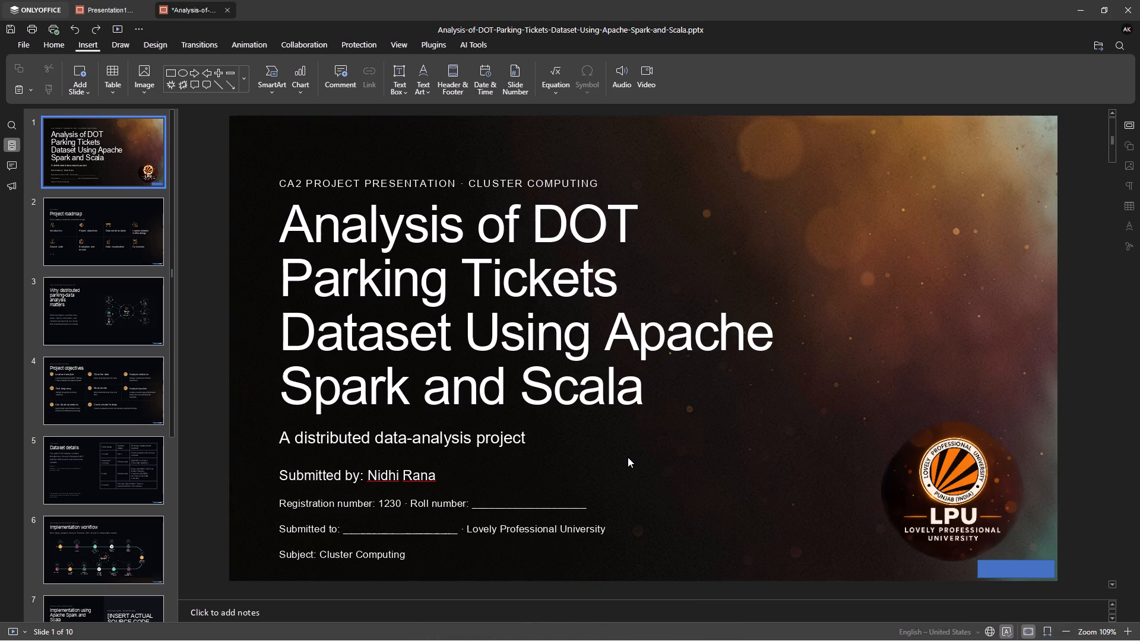
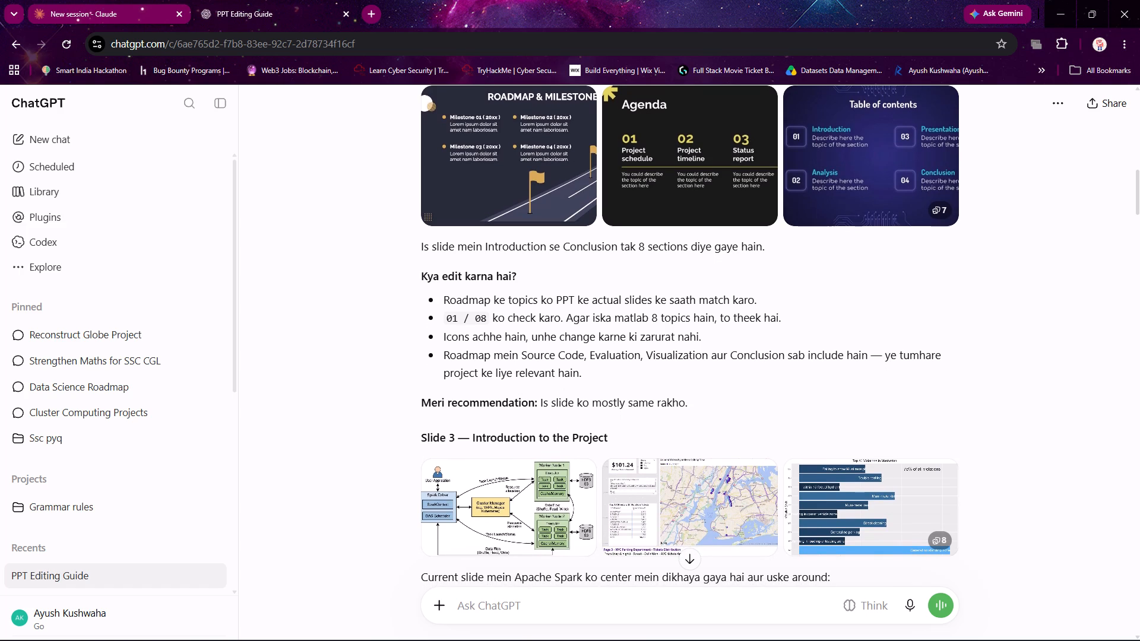
scroll(587, 315, up, 6)
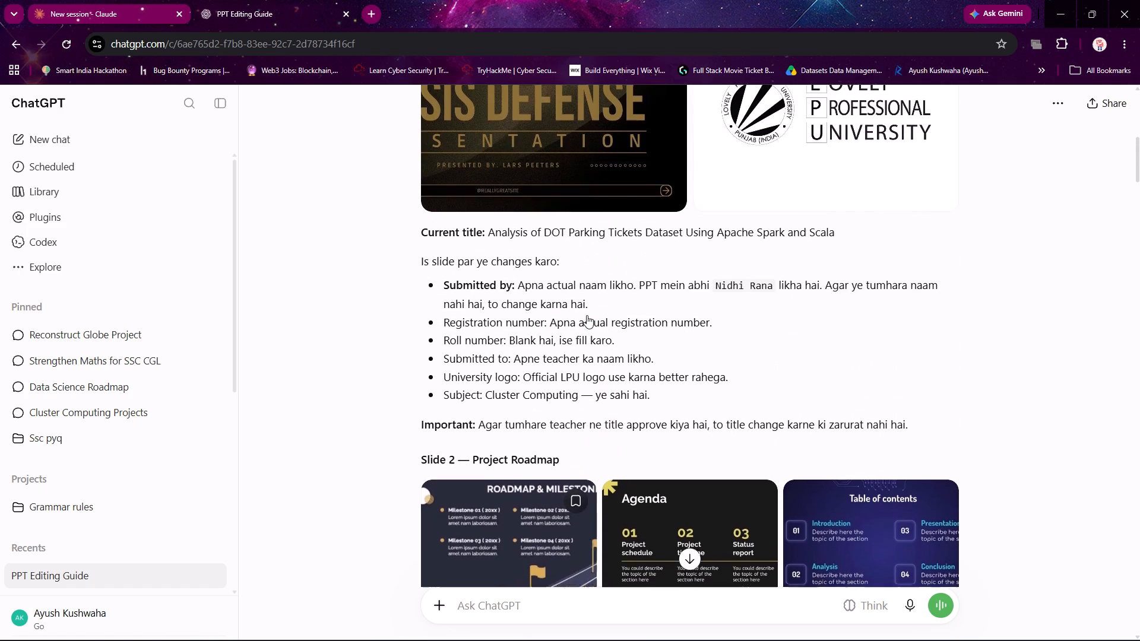
scroll(587, 315, up, 2)
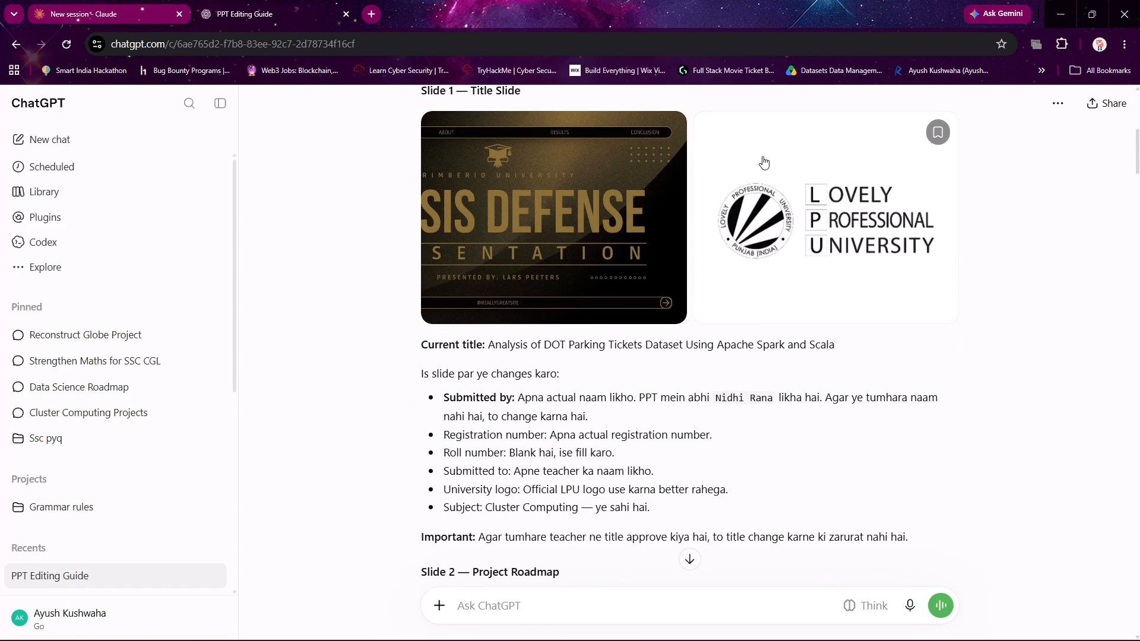
View an enlarged version of the Lovely Professional University logo suggested for the Title Slide.
click(764, 195)
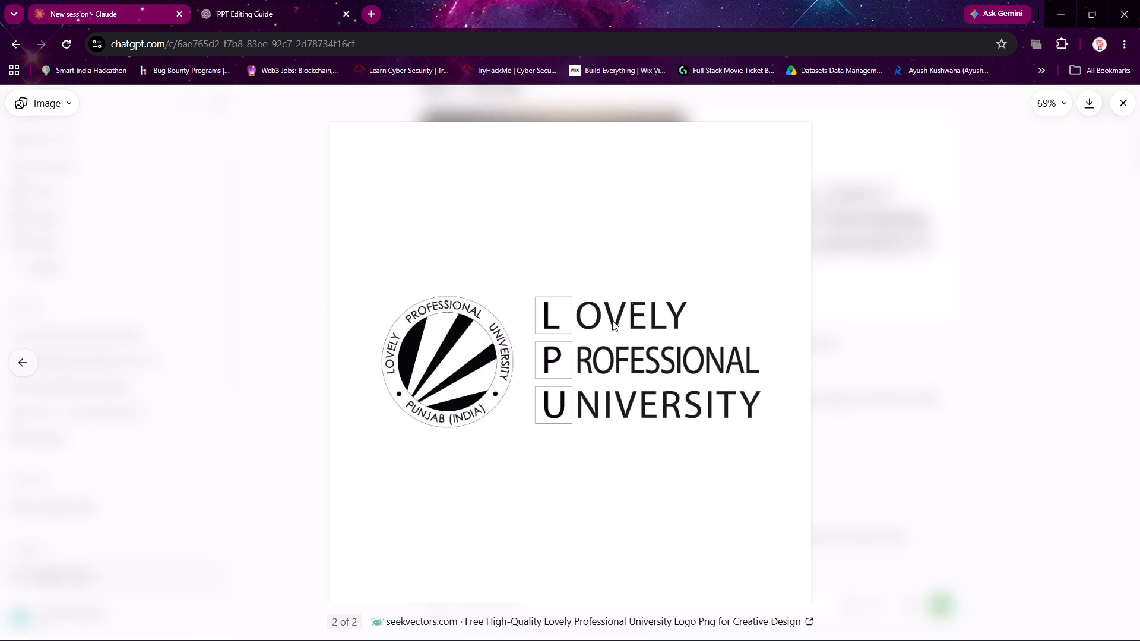
click(831, 138)
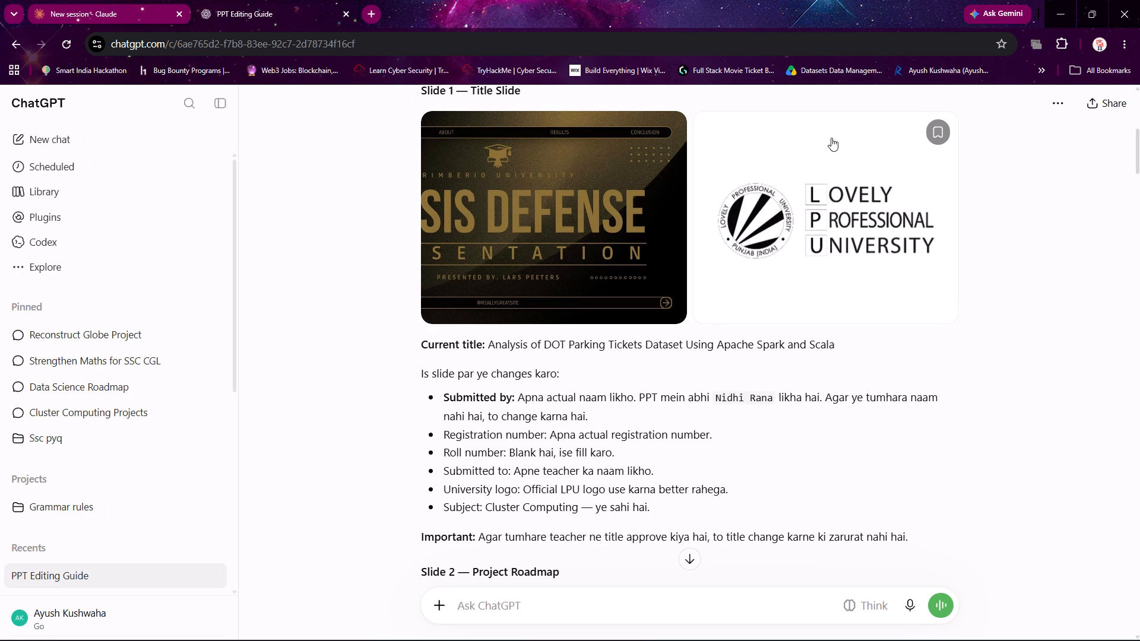
scroll(795, 249, up, 4)
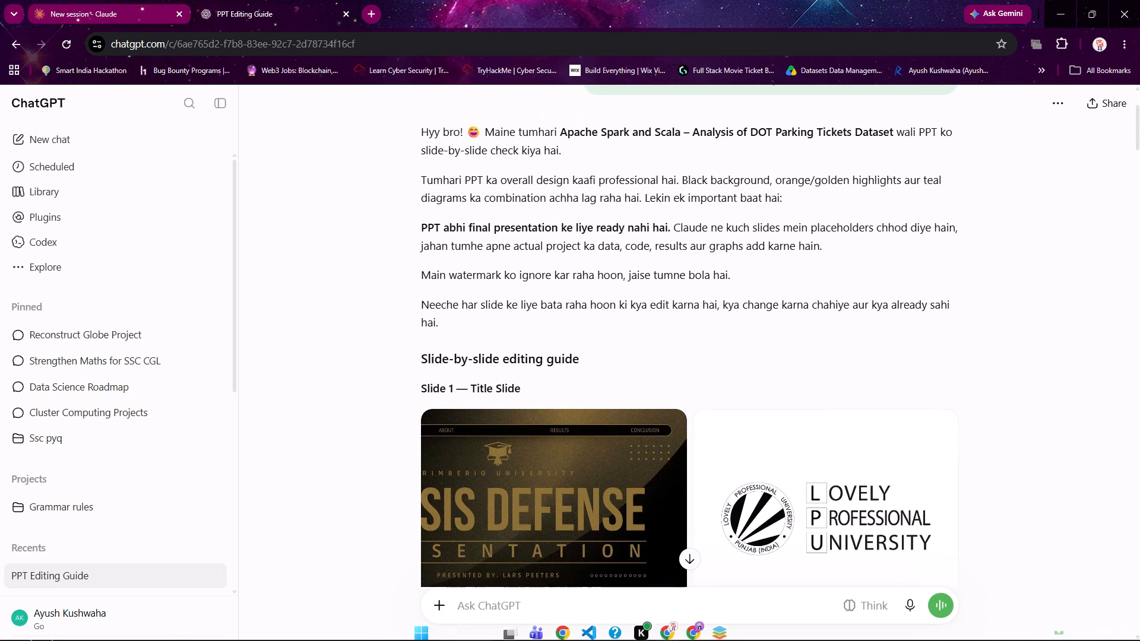
Switch to the DOT Parking Tickets presentation in ONLYOFFICE and go to the title slide.
click(712, 623)
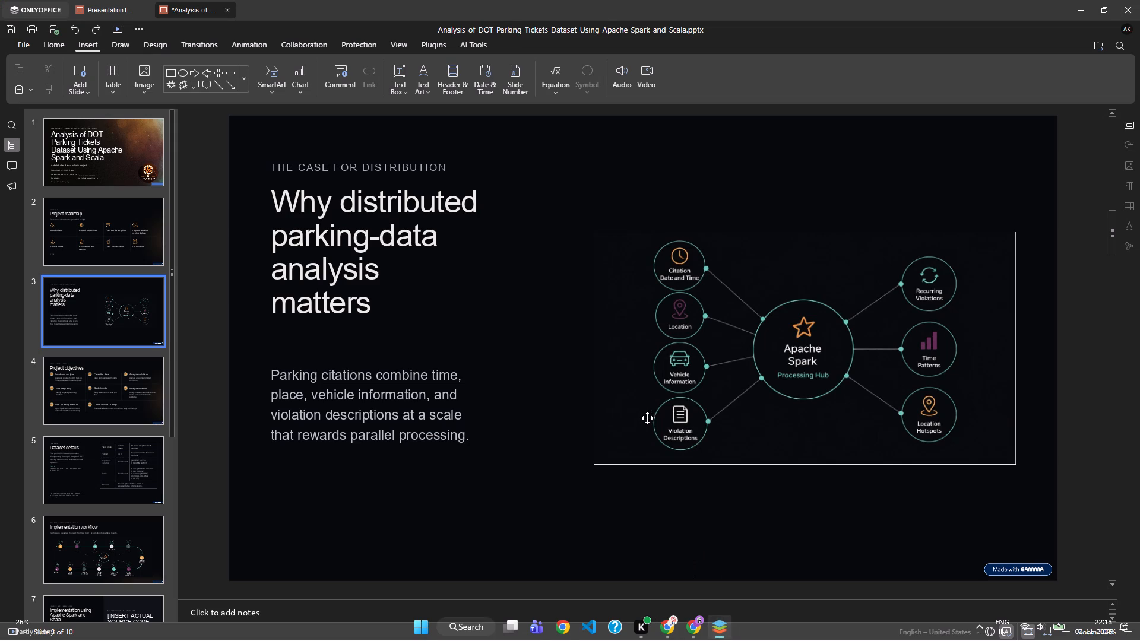
scroll(539, 388, up, 6)
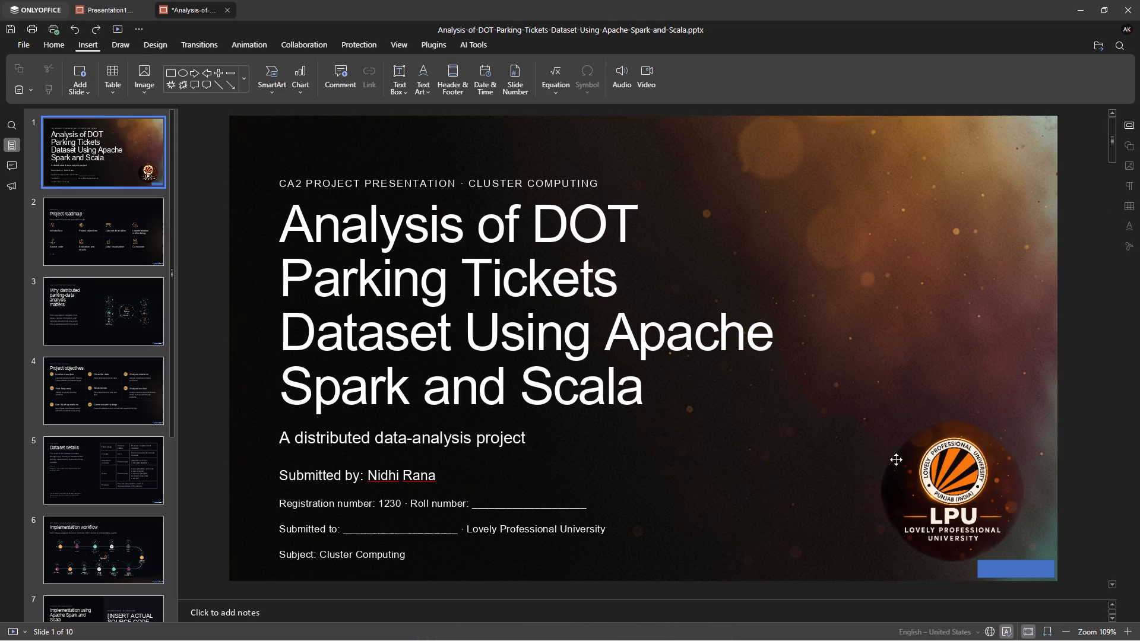
click(924, 399)
click(924, 399)
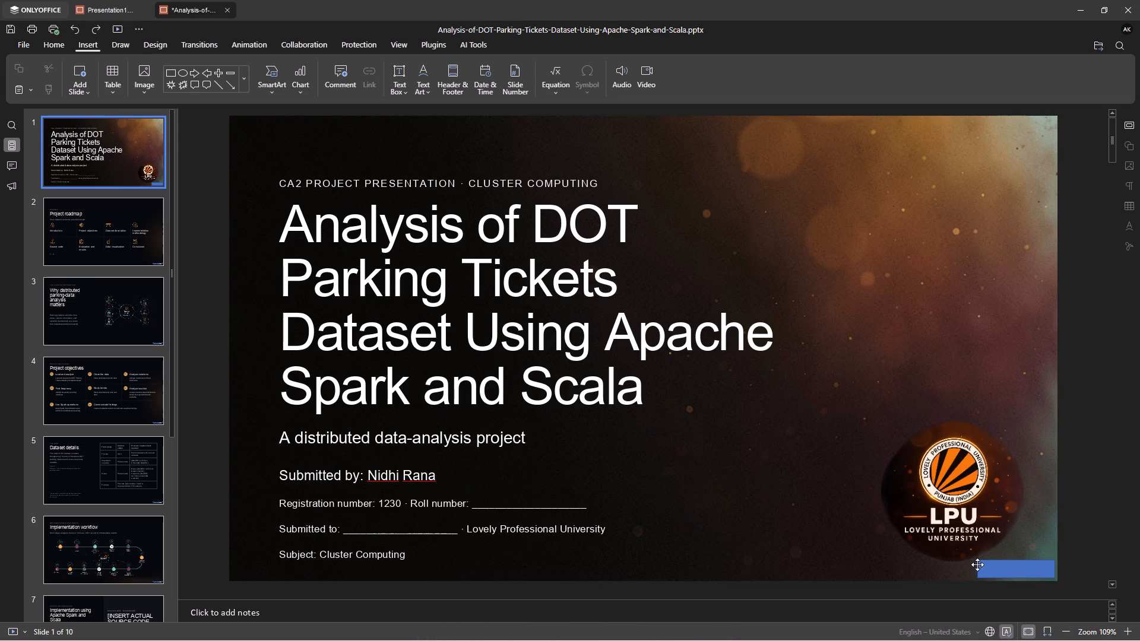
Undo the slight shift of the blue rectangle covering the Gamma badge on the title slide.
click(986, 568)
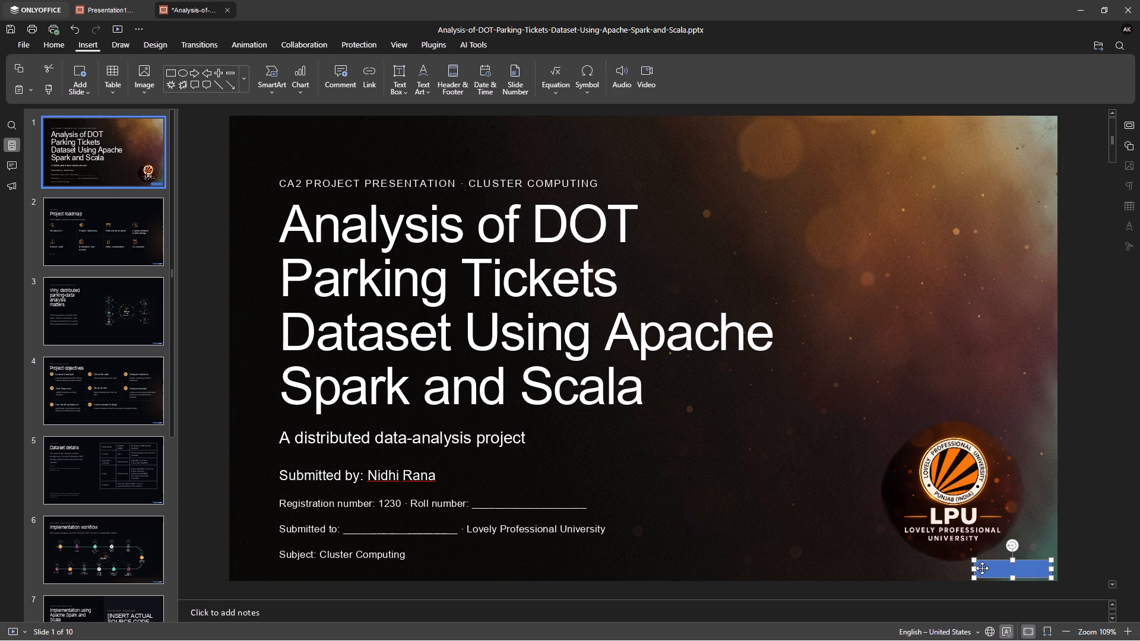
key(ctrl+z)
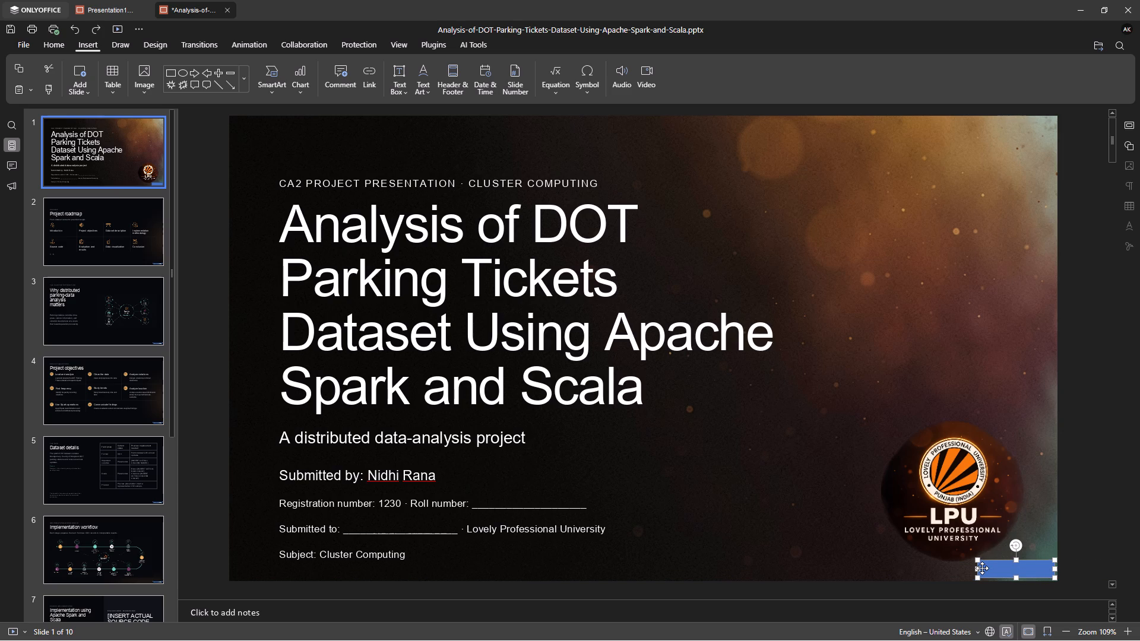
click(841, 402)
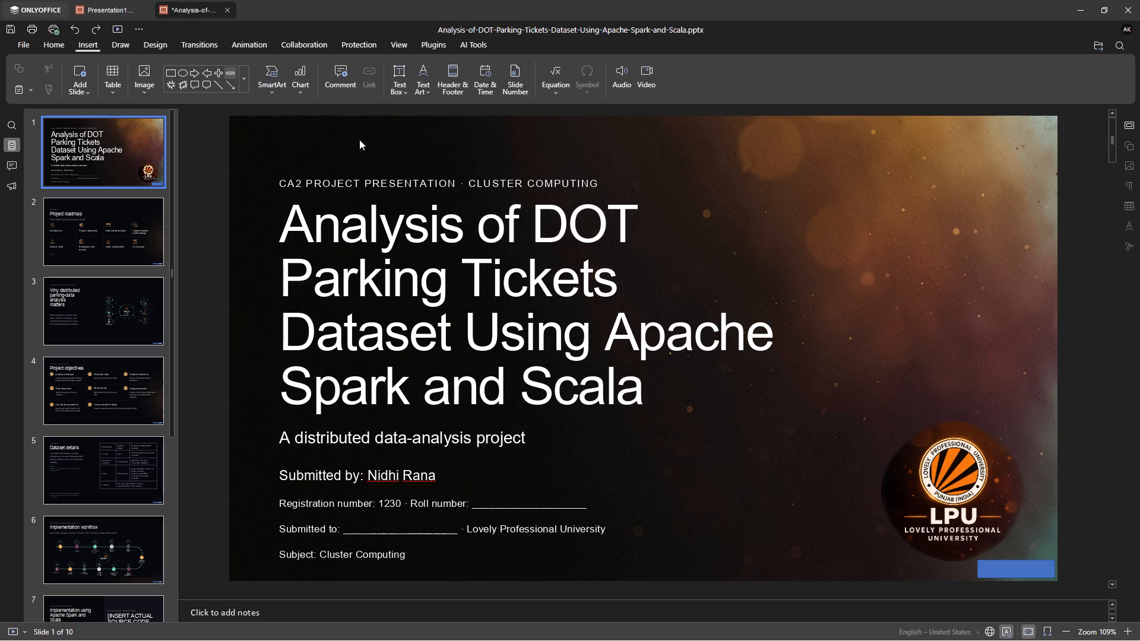
Look for a fill colour option for the blue rectangle on the title slide.
click(998, 566)
right_click(998, 566)
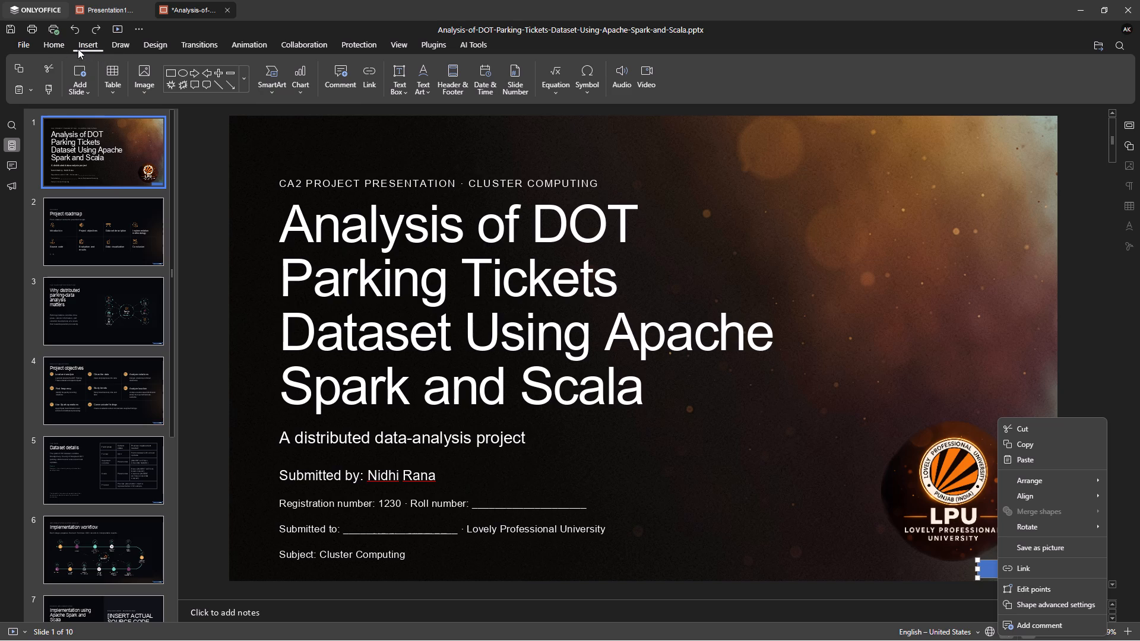
click(60, 47)
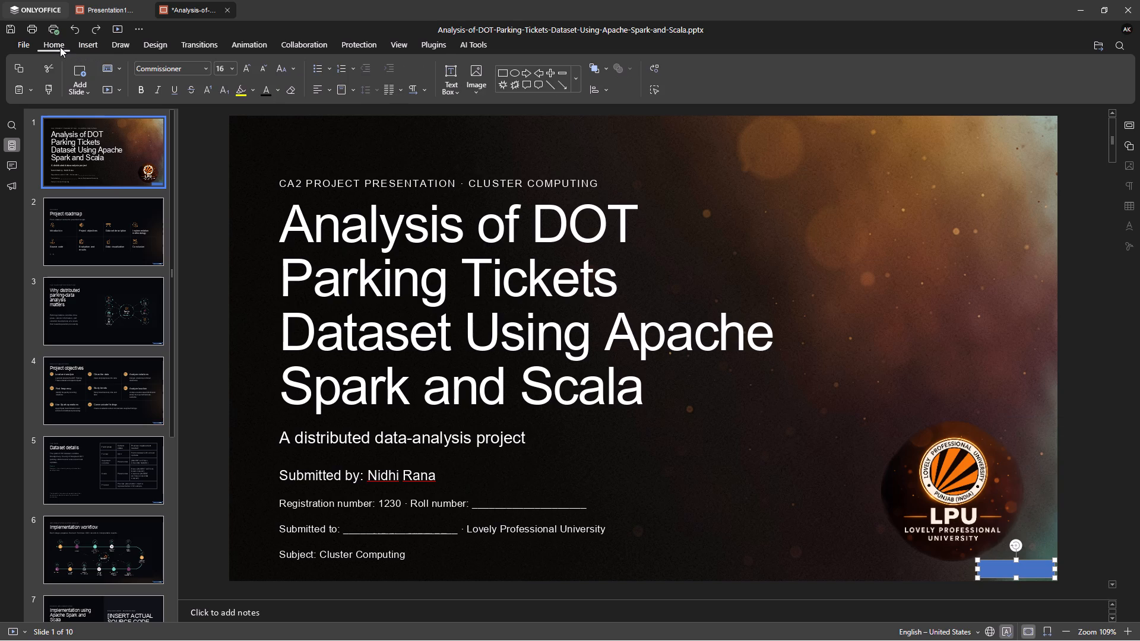
click(254, 90)
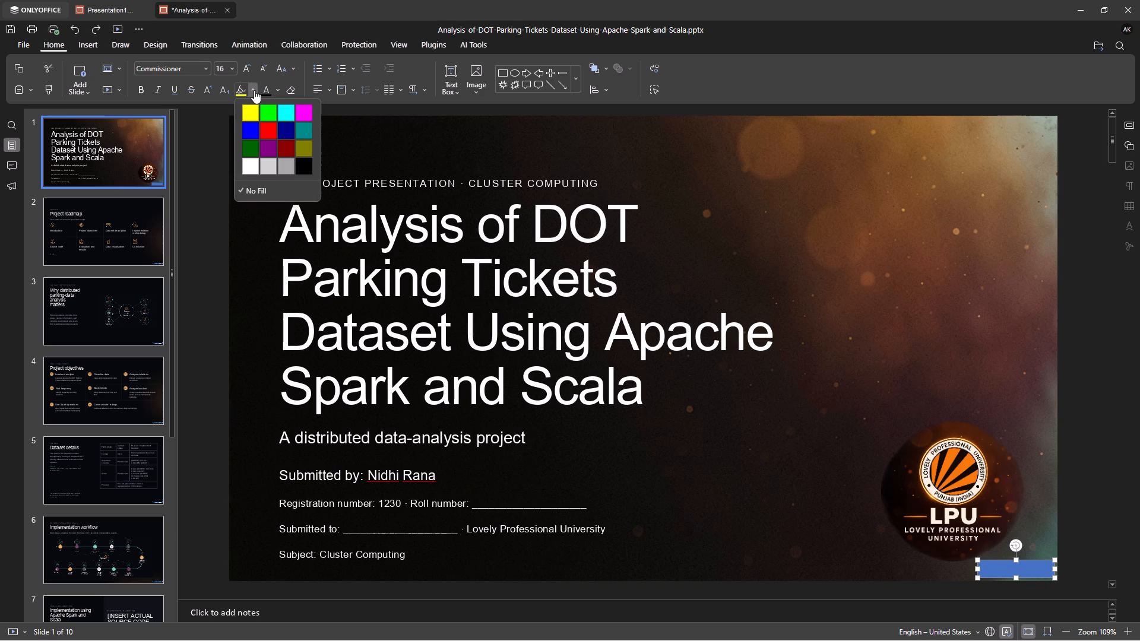
click(254, 90)
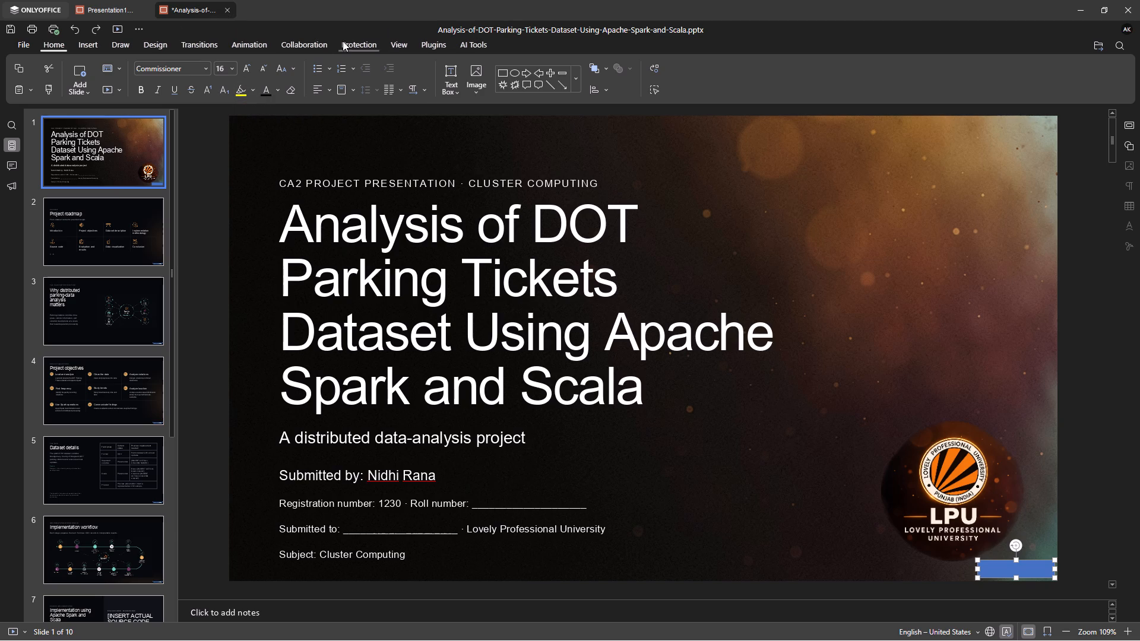
click(208, 45)
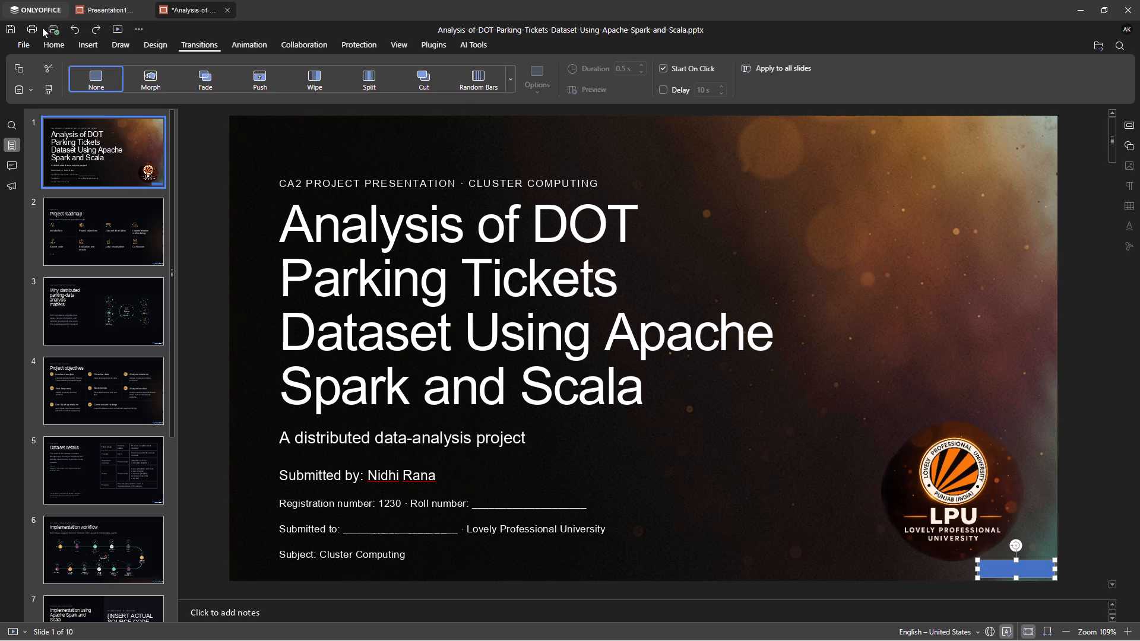
click(47, 44)
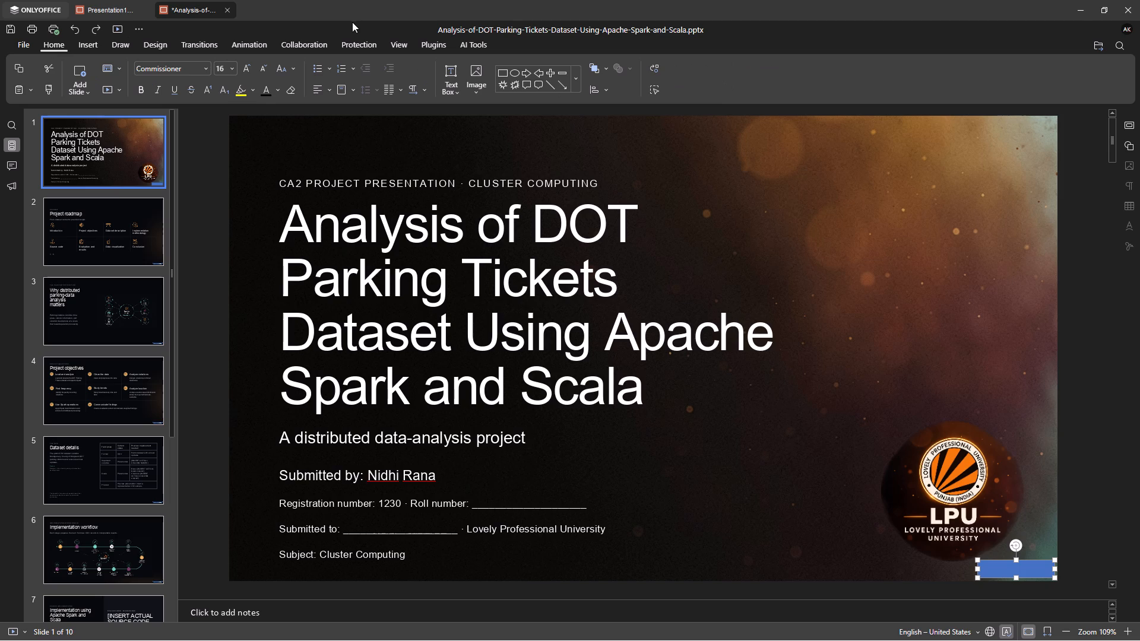
Search the presentation for "fill" and return to the title slide.
click(1123, 45)
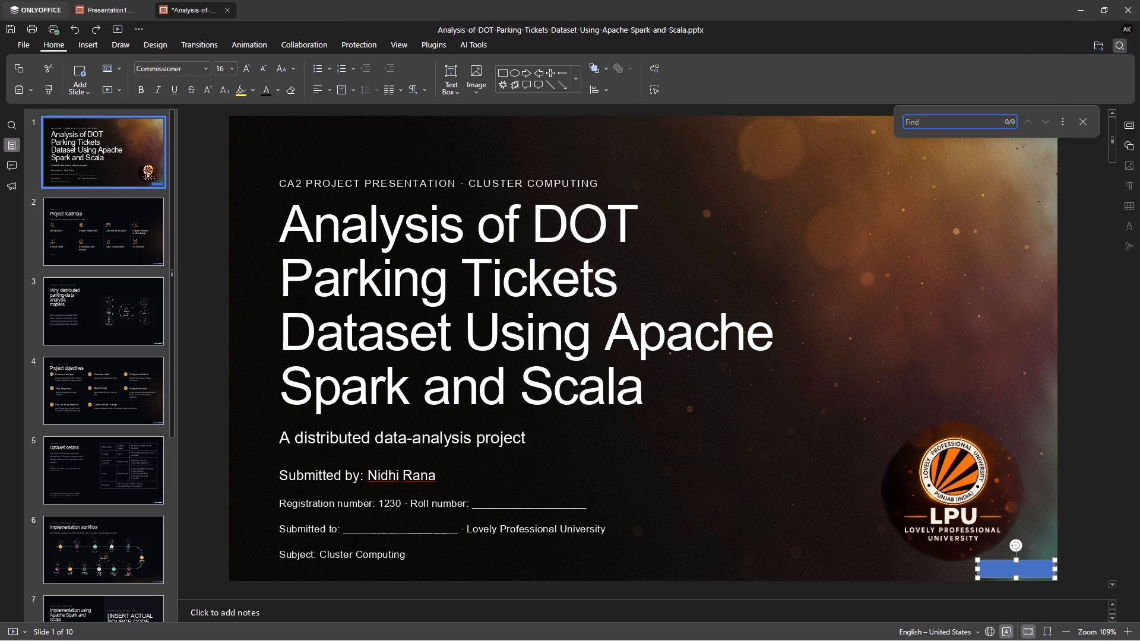
text(fi)
text(ll)
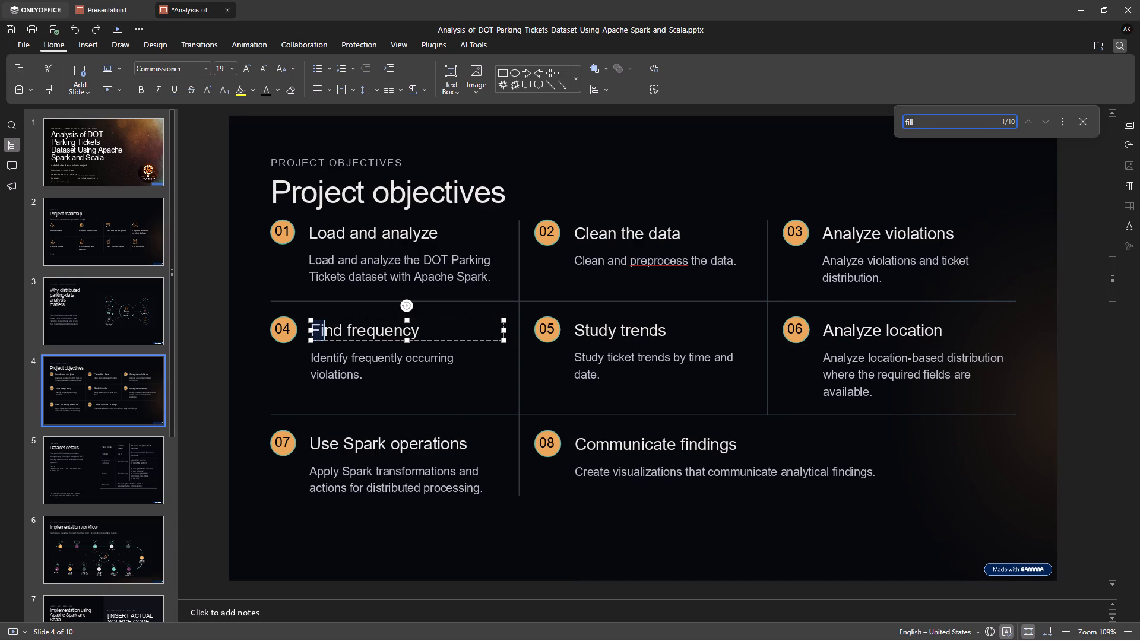
click(1076, 121)
scroll(849, 185, up, 6)
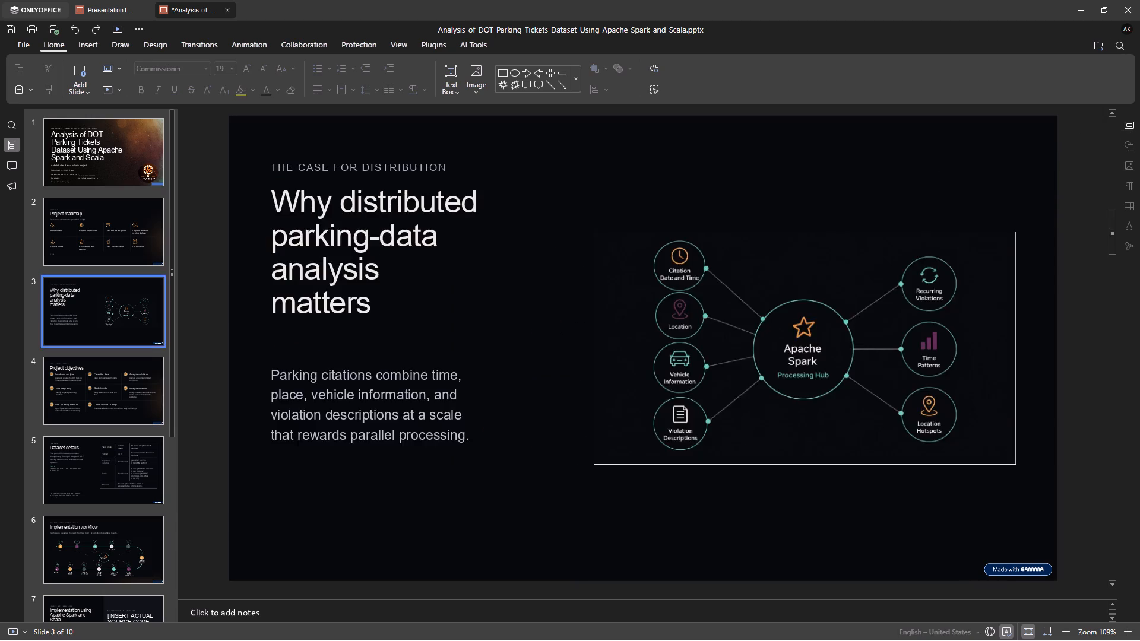
scroll(849, 185, up, 20)
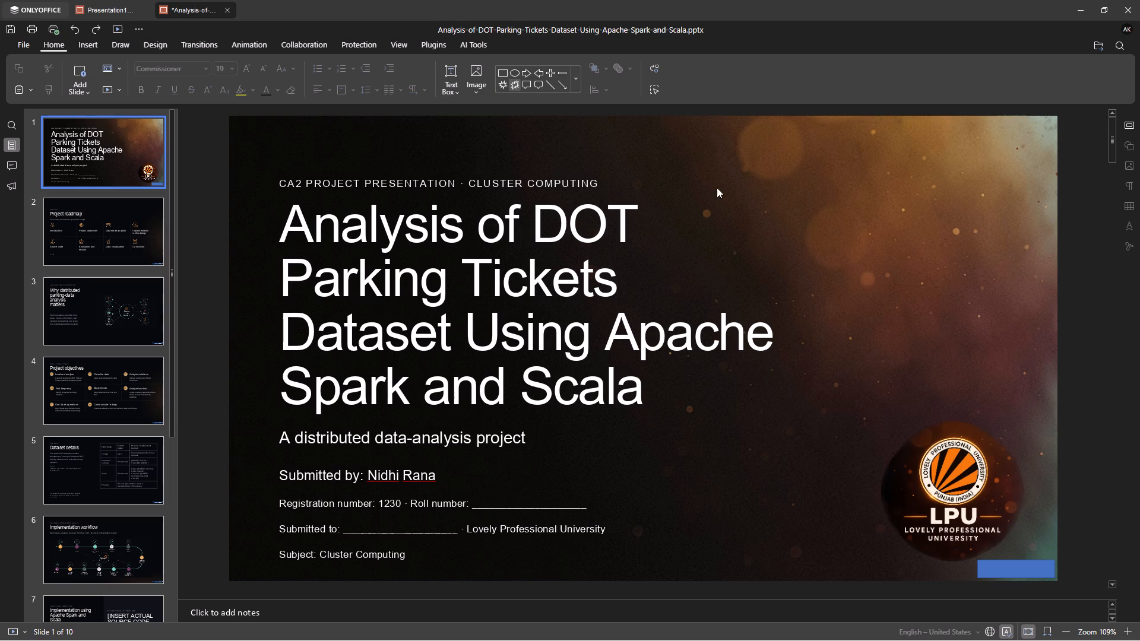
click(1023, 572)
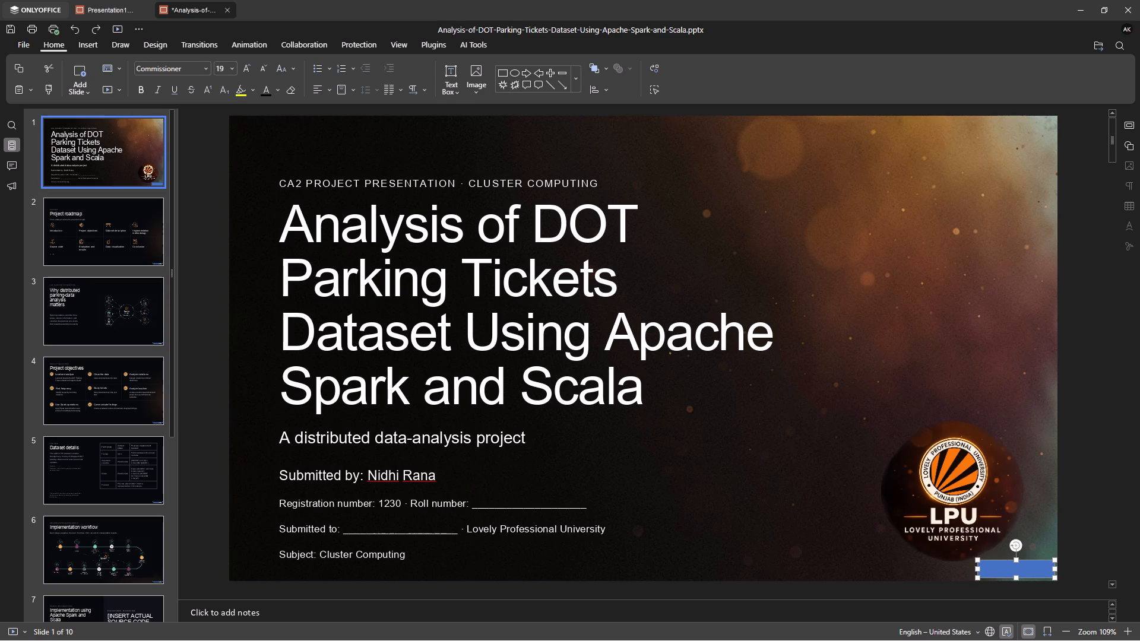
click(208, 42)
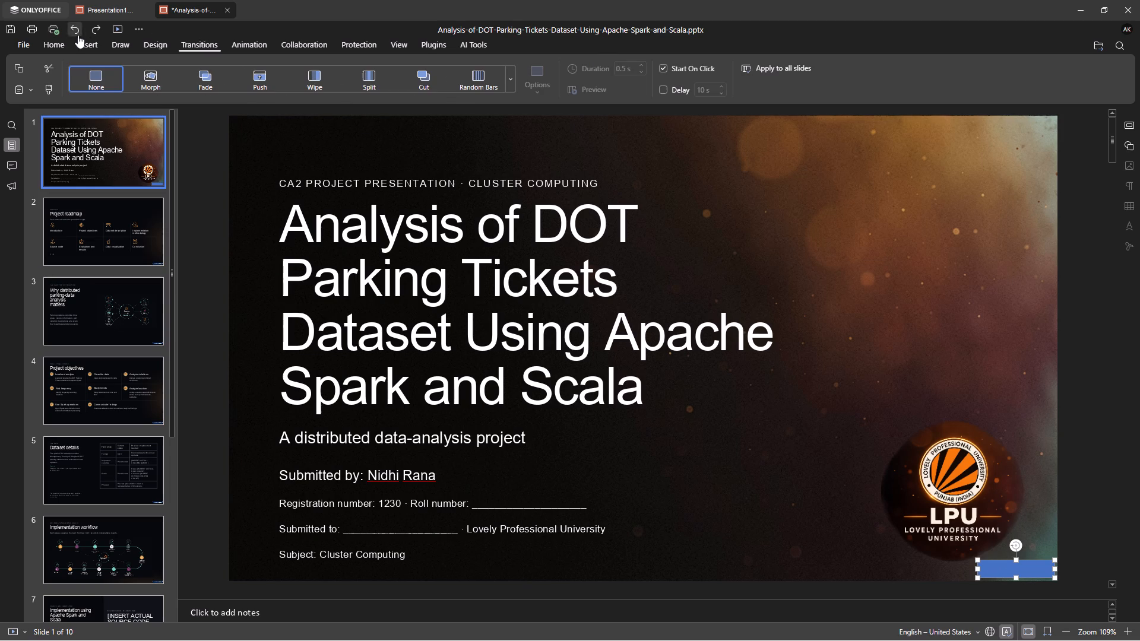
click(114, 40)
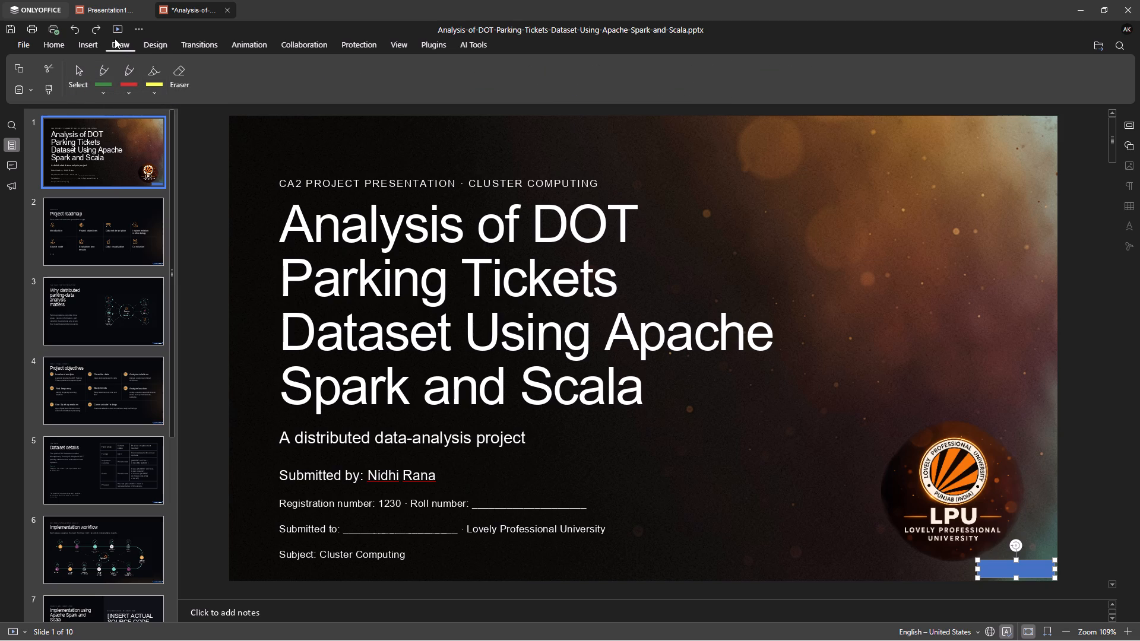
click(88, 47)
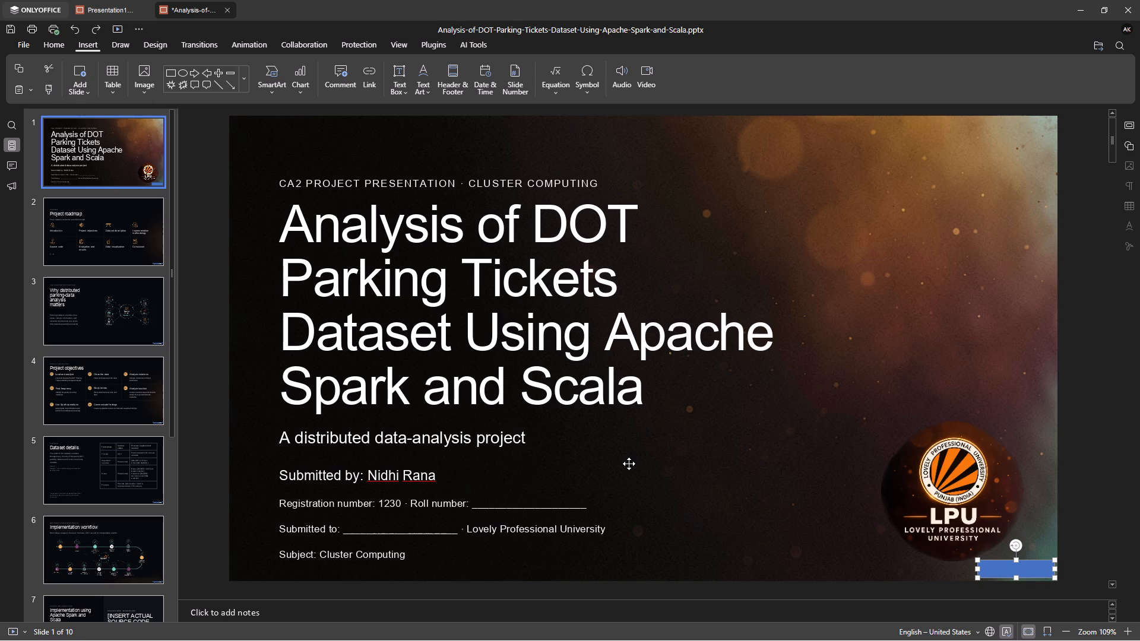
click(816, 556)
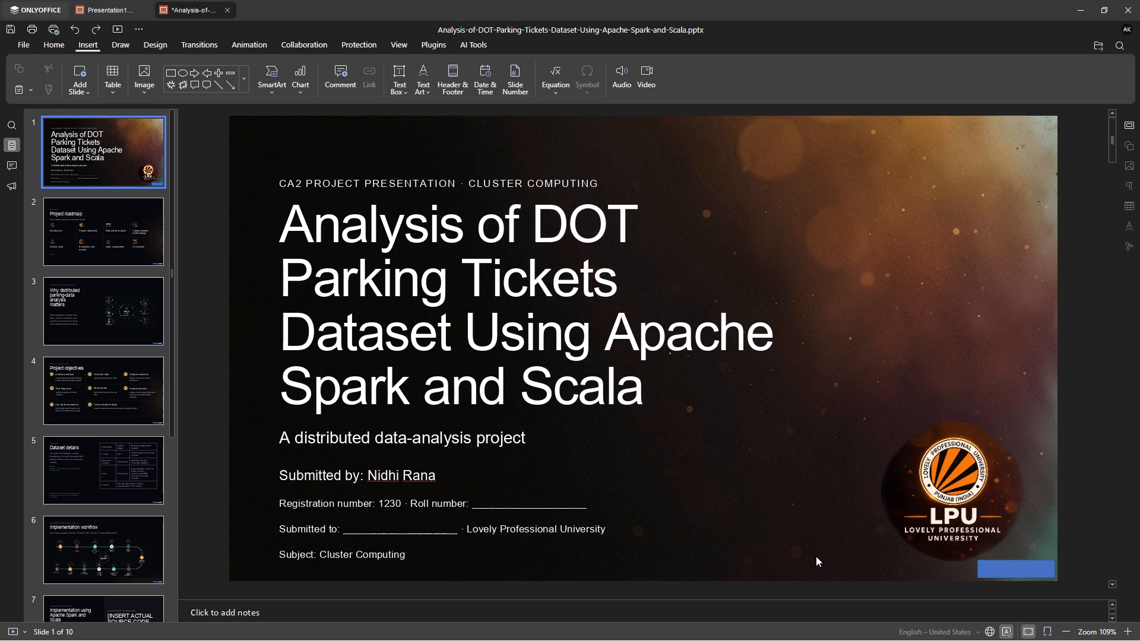
Delete the blue rectangle covering the Gamma badge on the title slide.
click(1027, 572)
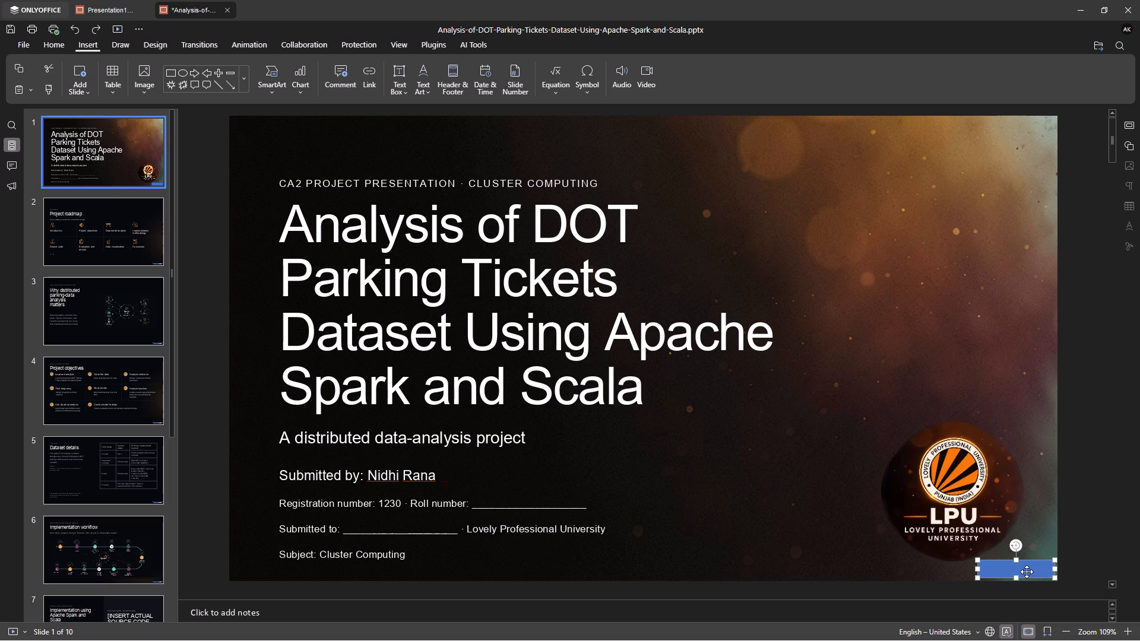
key(Delete)
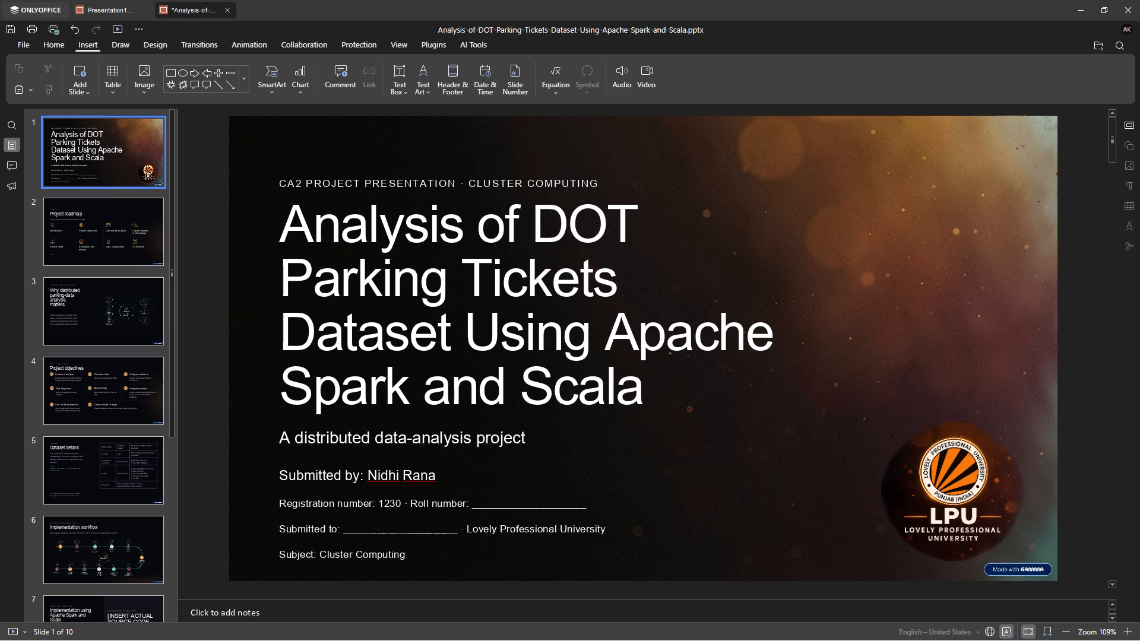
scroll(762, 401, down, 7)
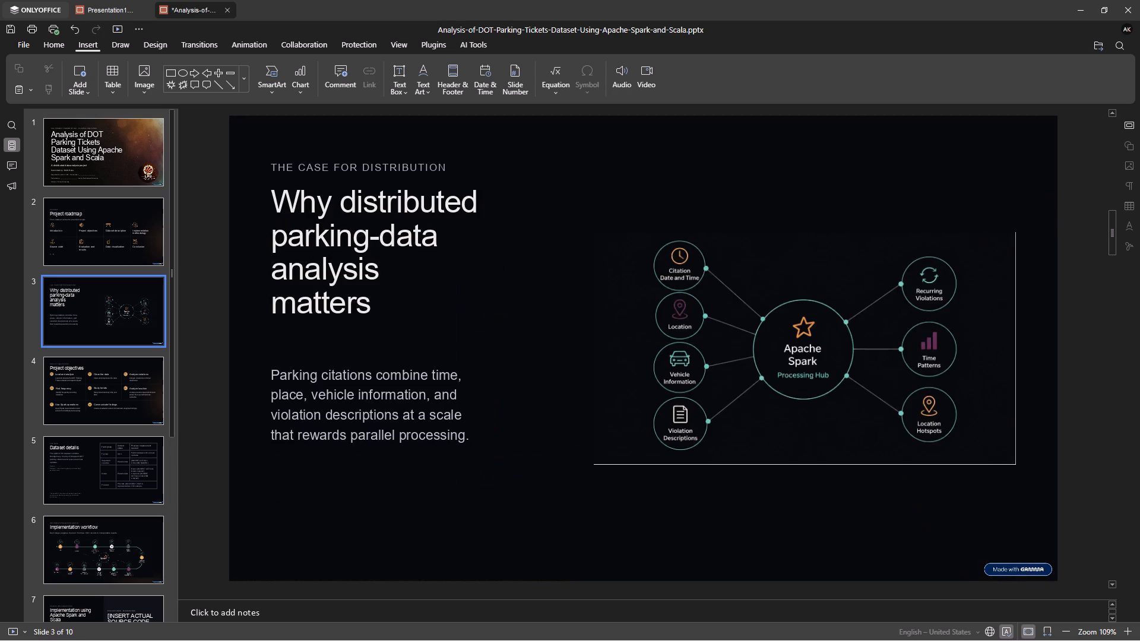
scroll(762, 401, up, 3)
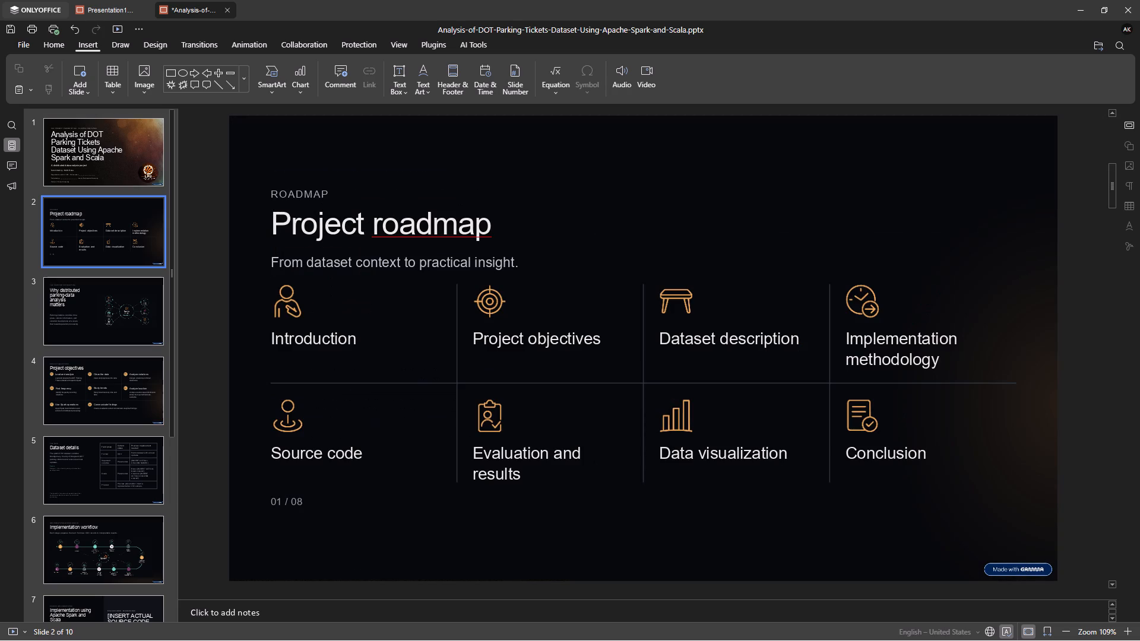
Look through the presentation from the roadmap slide to the Evaluation and results slide.
scroll(762, 401, down, 9)
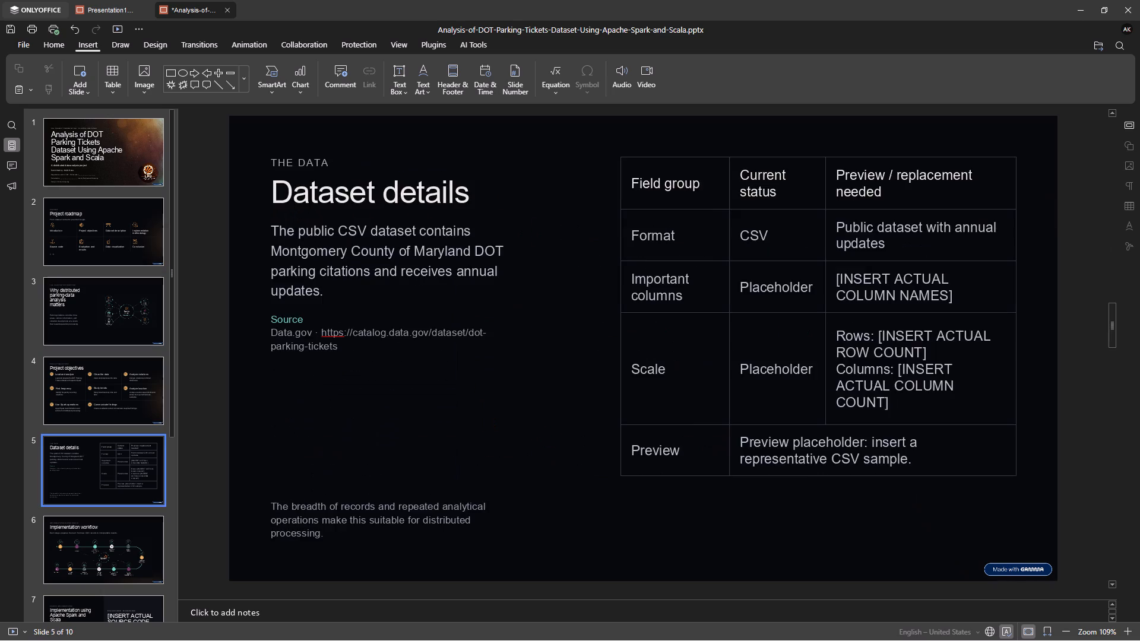
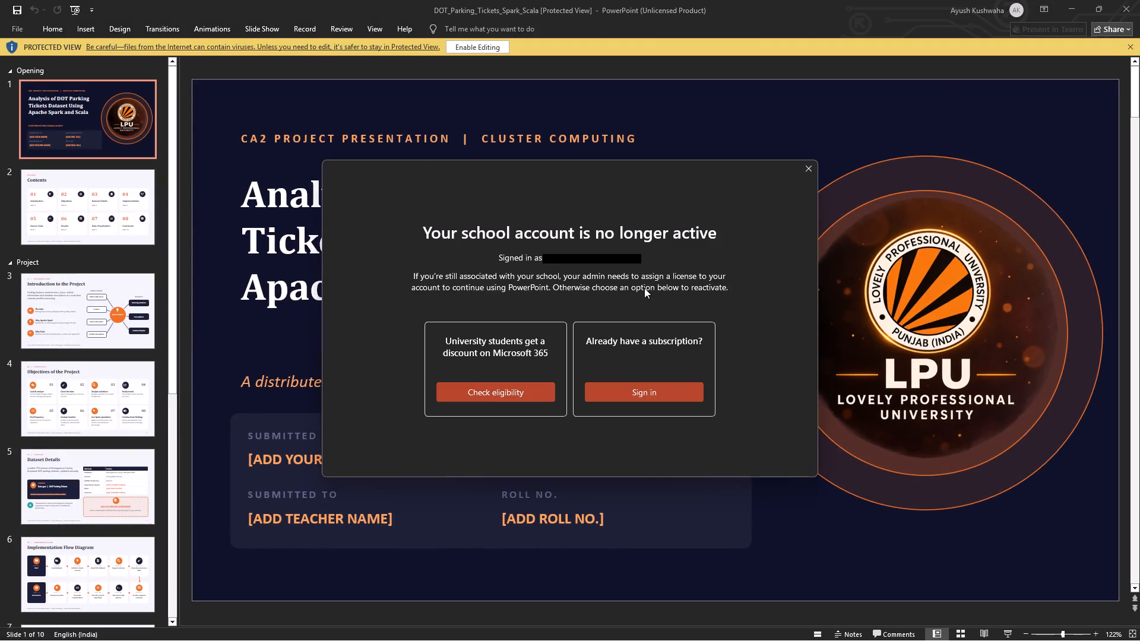
click(802, 172)
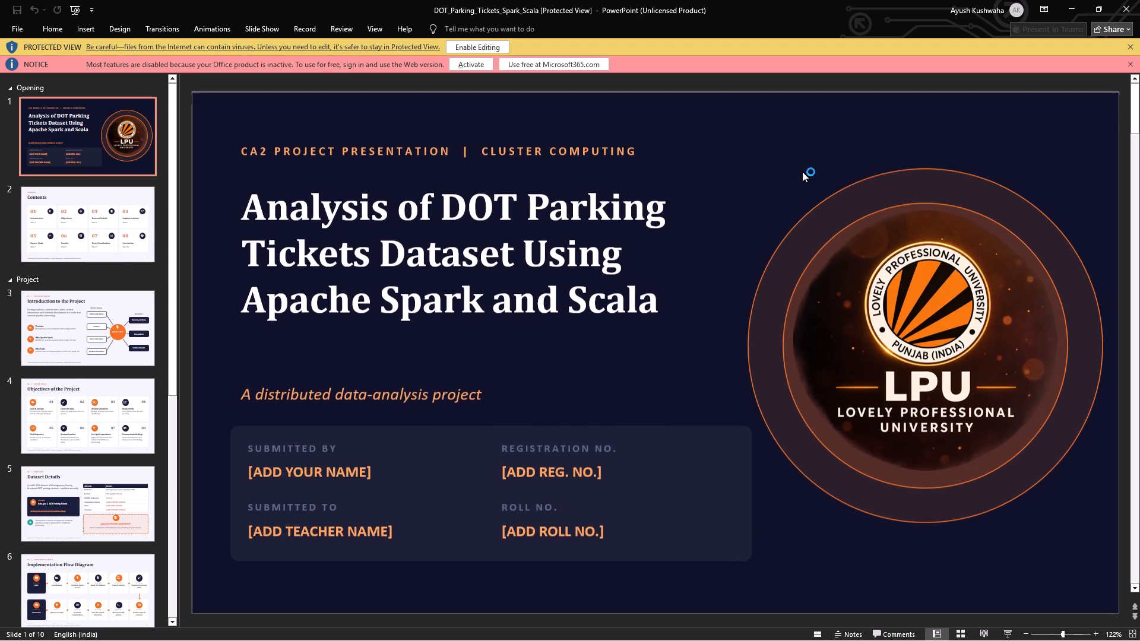
Examine the opening slides from the title through Contents, Introduction and Objectives to Dataset Details, checking design and placeholders.
key(Right)
key(Left)
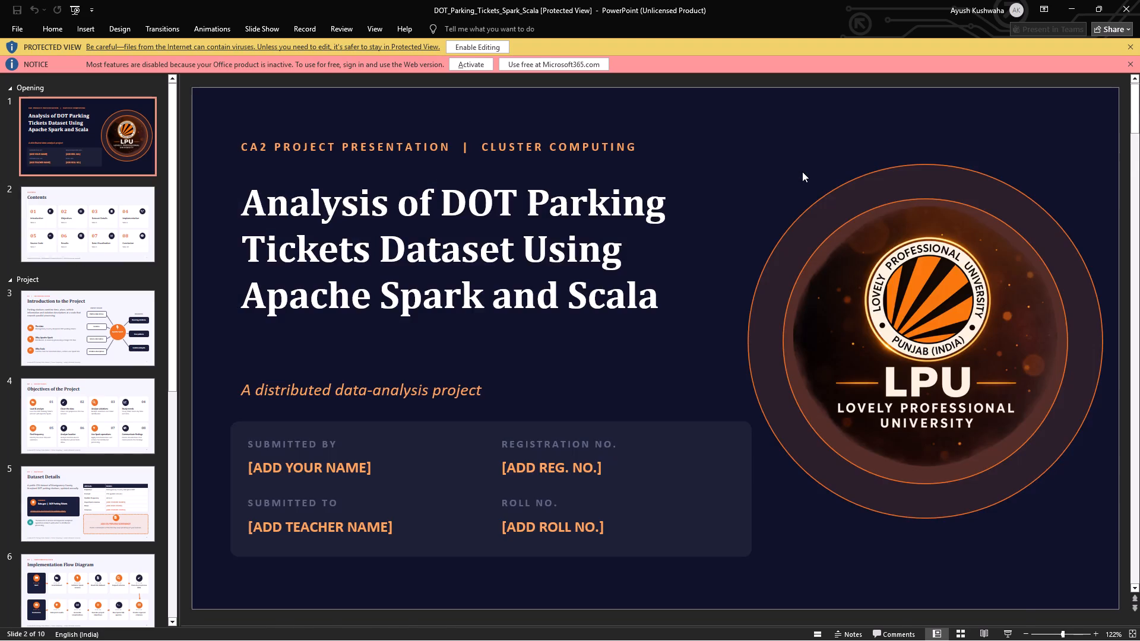
key(Right)
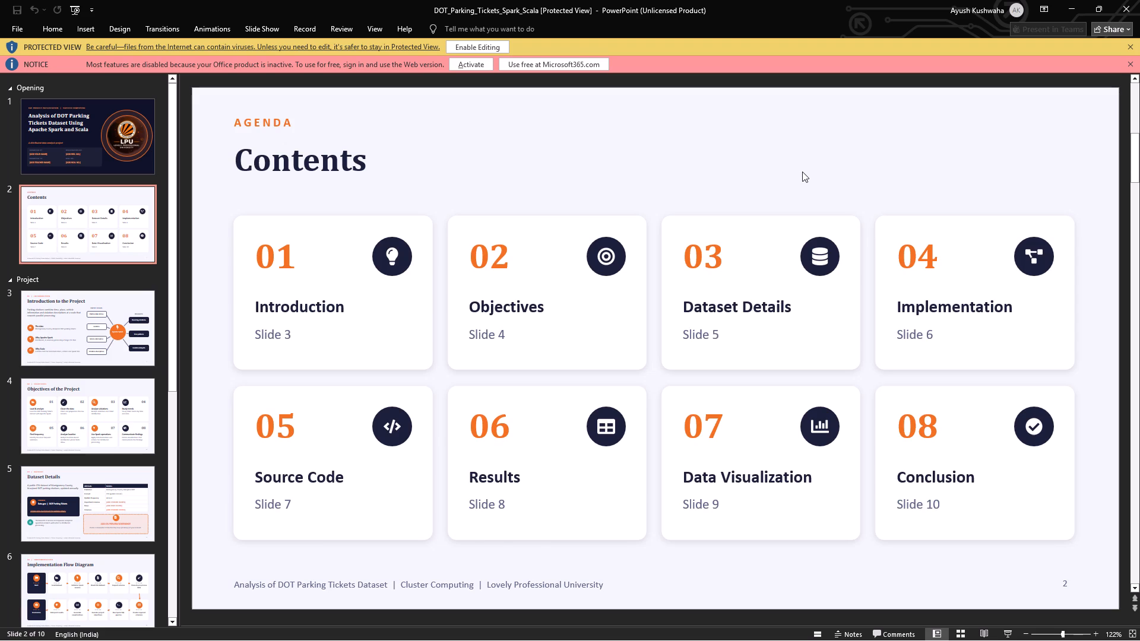
key(Right)
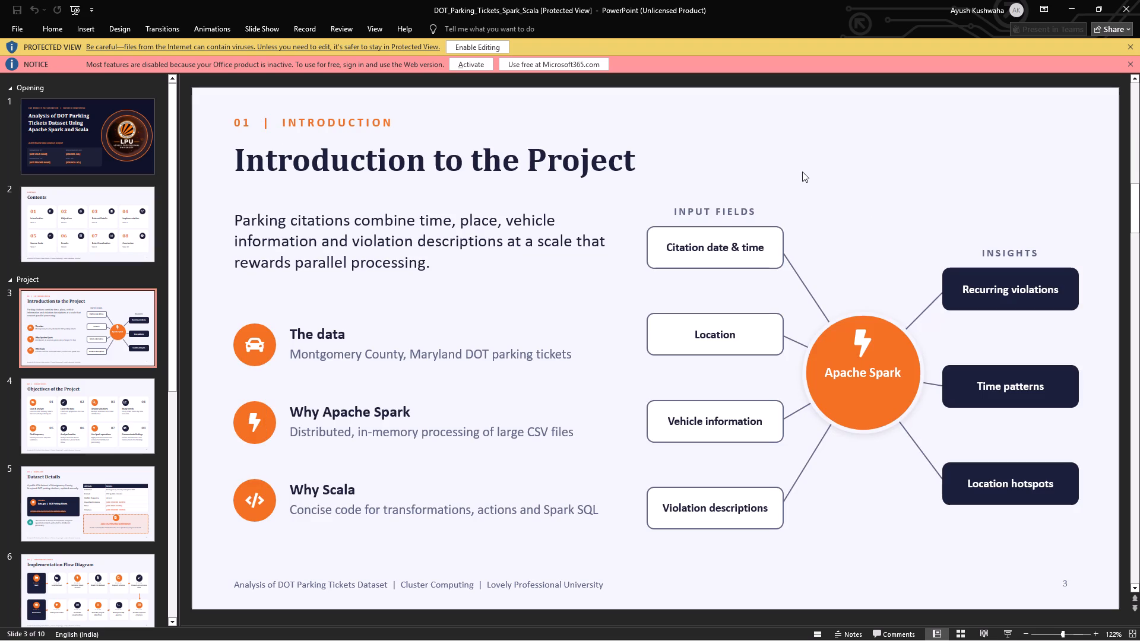
key(Right)
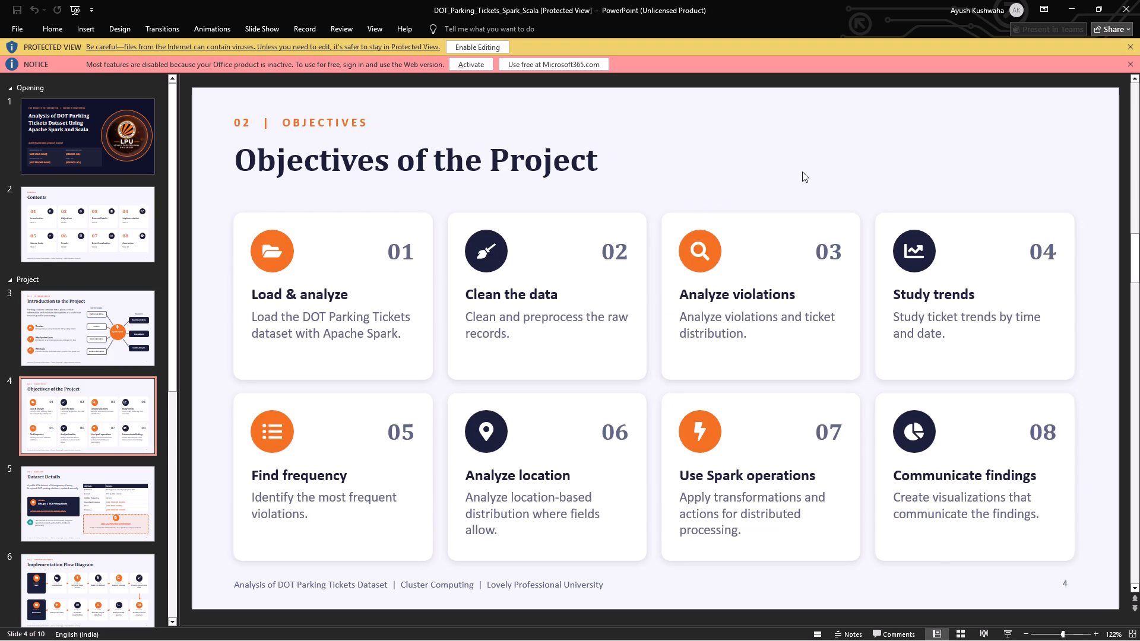
key(Right)
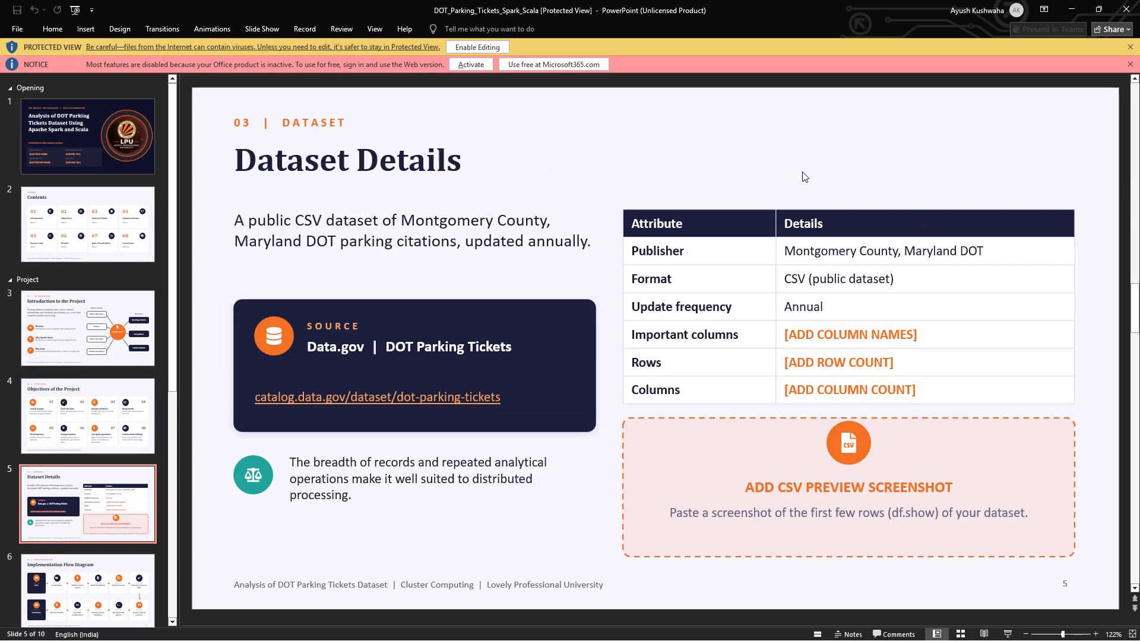
drag(802, 172, 808, 182)
Examine the slides from Implementation Flow Diagram to Conclusion, then look back over Data Visualization and the preceding slides.
key(Right)
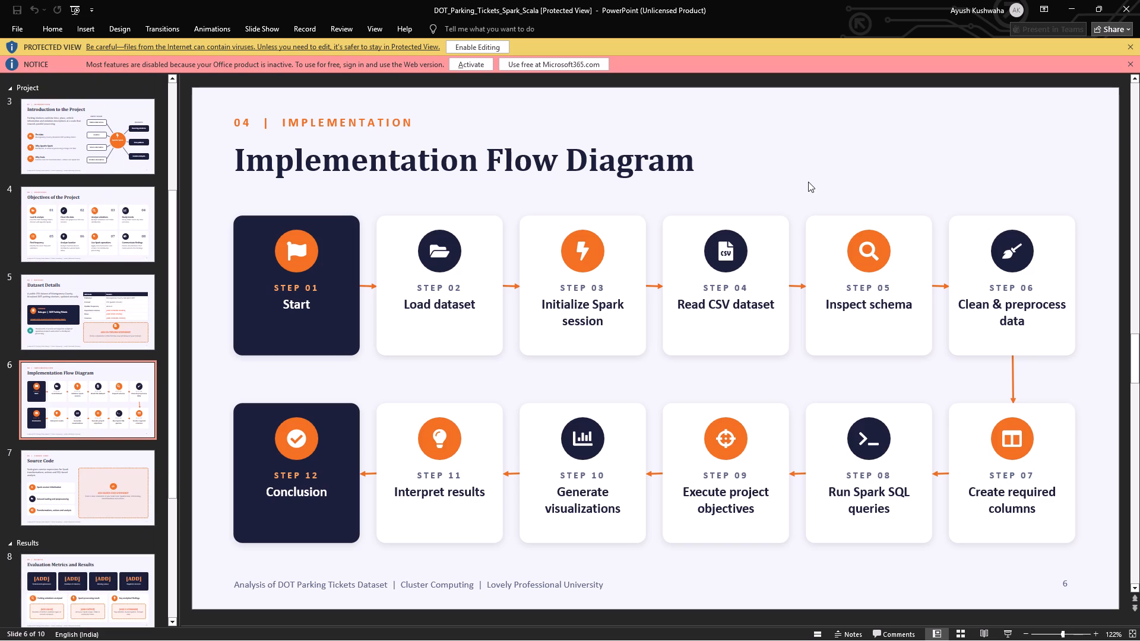
key(Right)
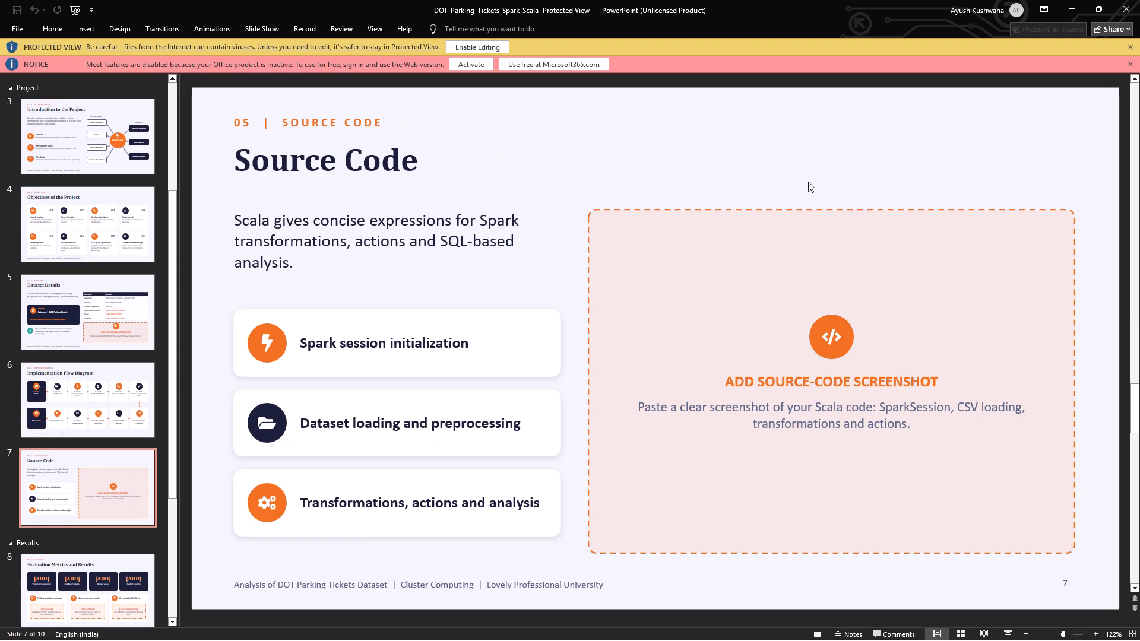
key(Right)
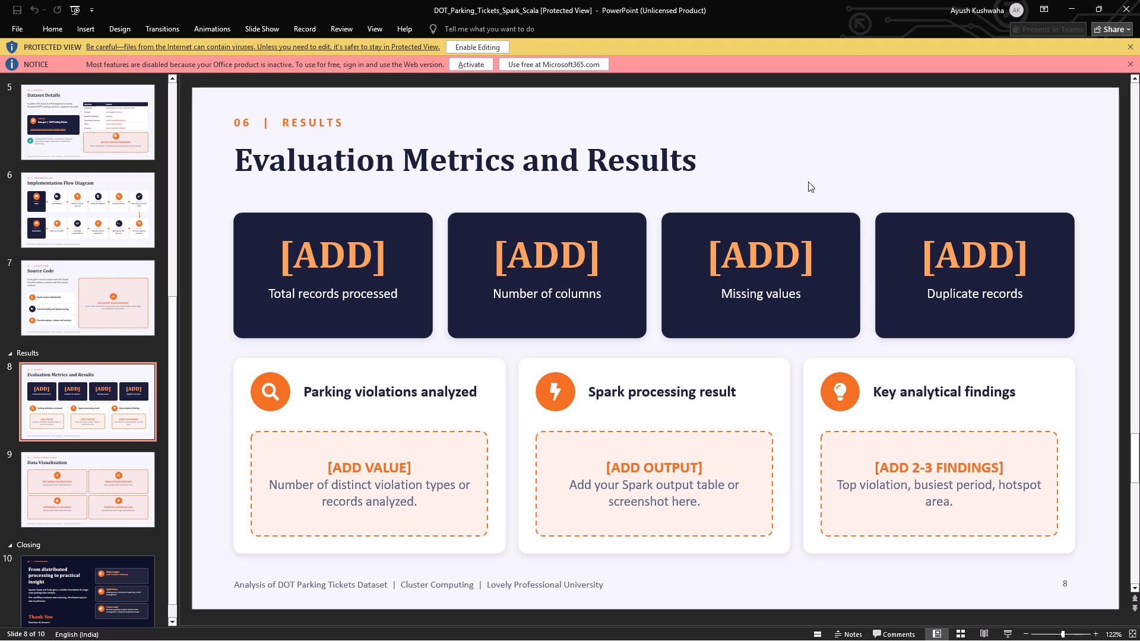
key(Right)
key(Right)
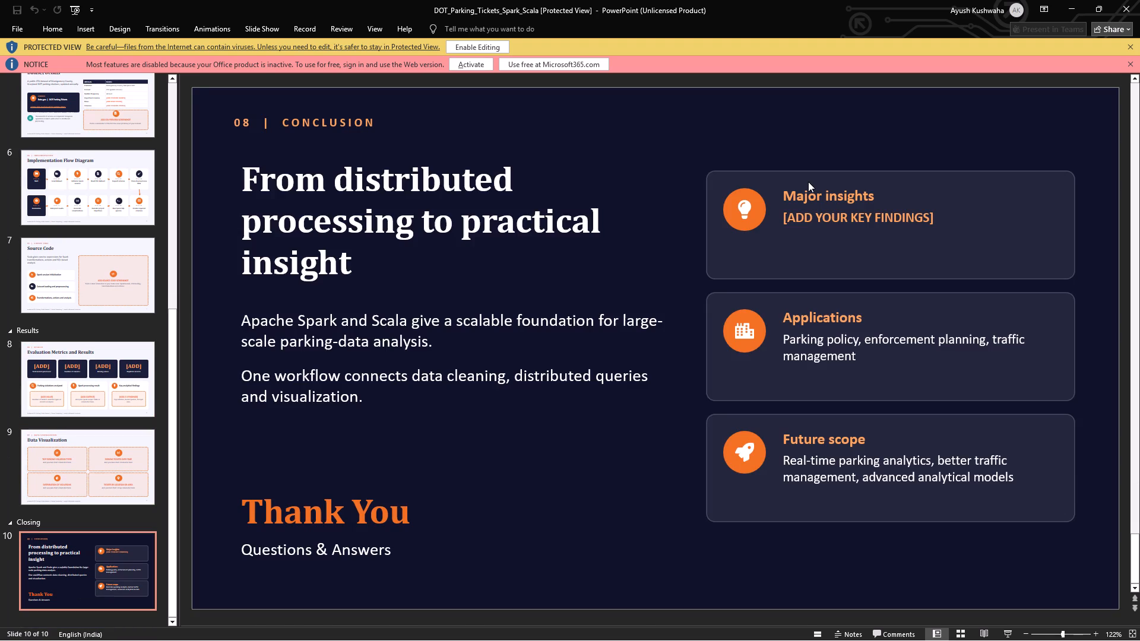
key(Right)
key(Right)
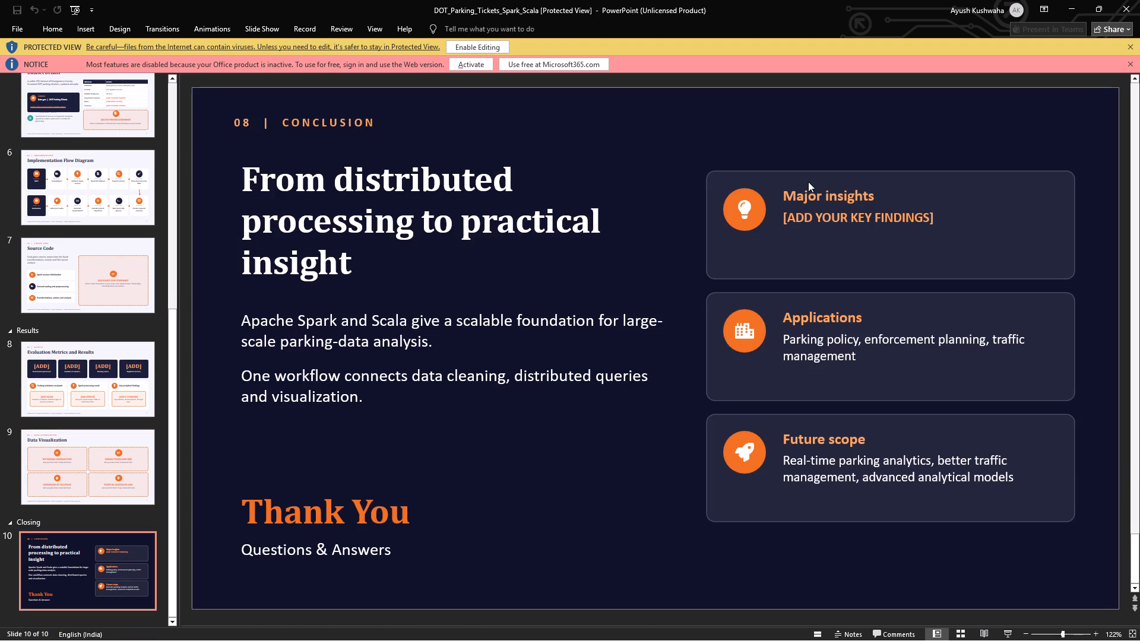
key(Left)
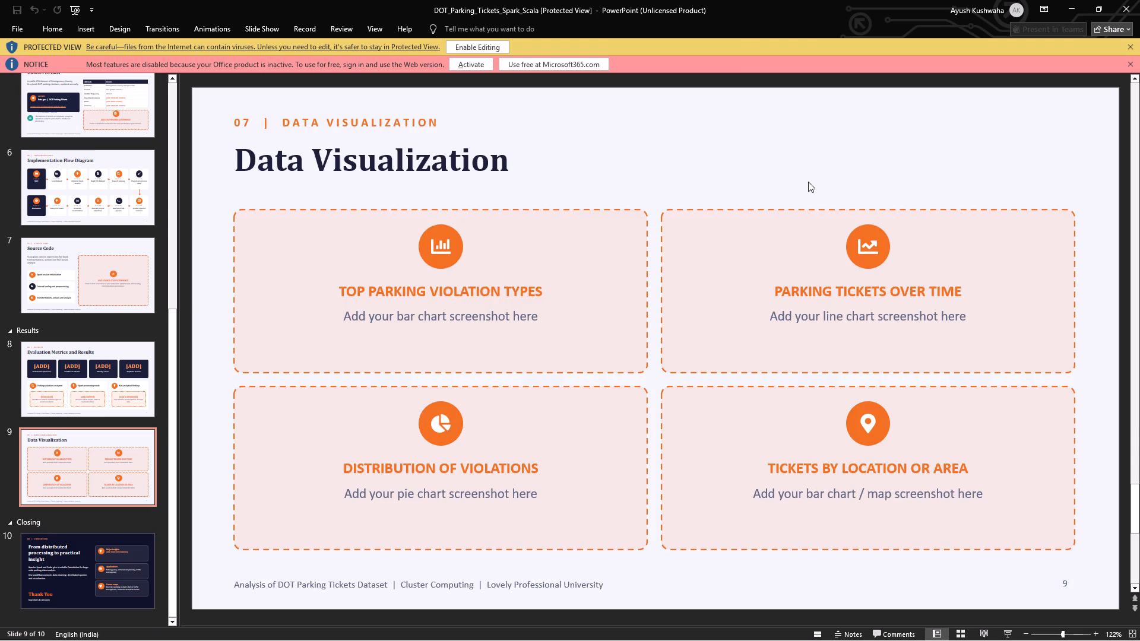
key(Left)
key(Left)
key(Left)
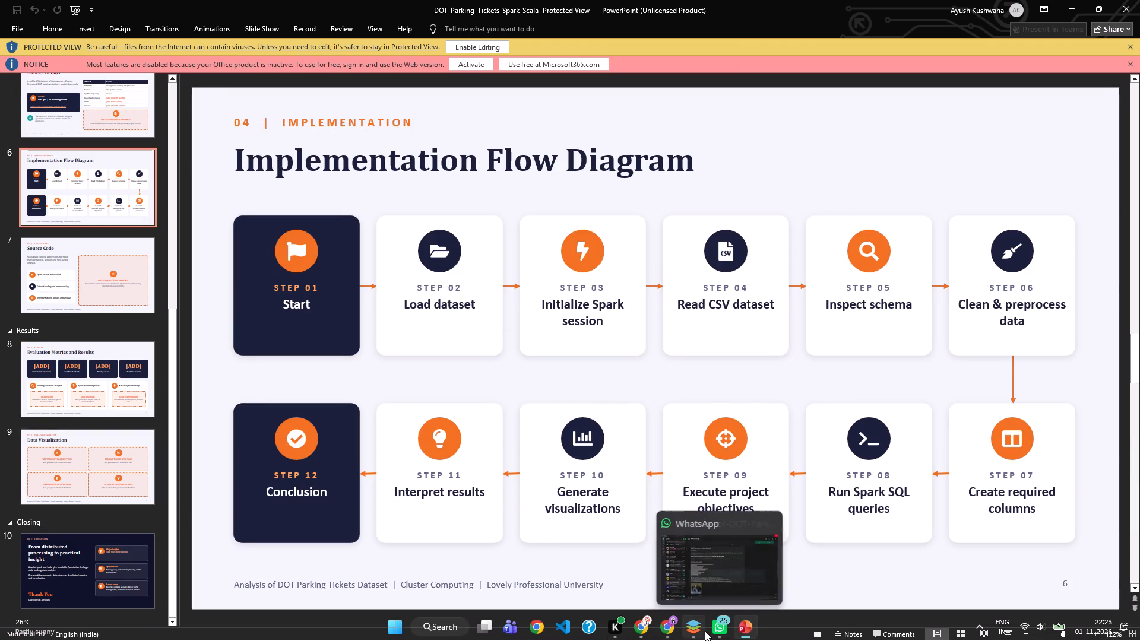
Switch to ONLYOFFICE and open DOT_Parking_Tickets_Spark_Scala from the Downloads folder.
click(702, 631)
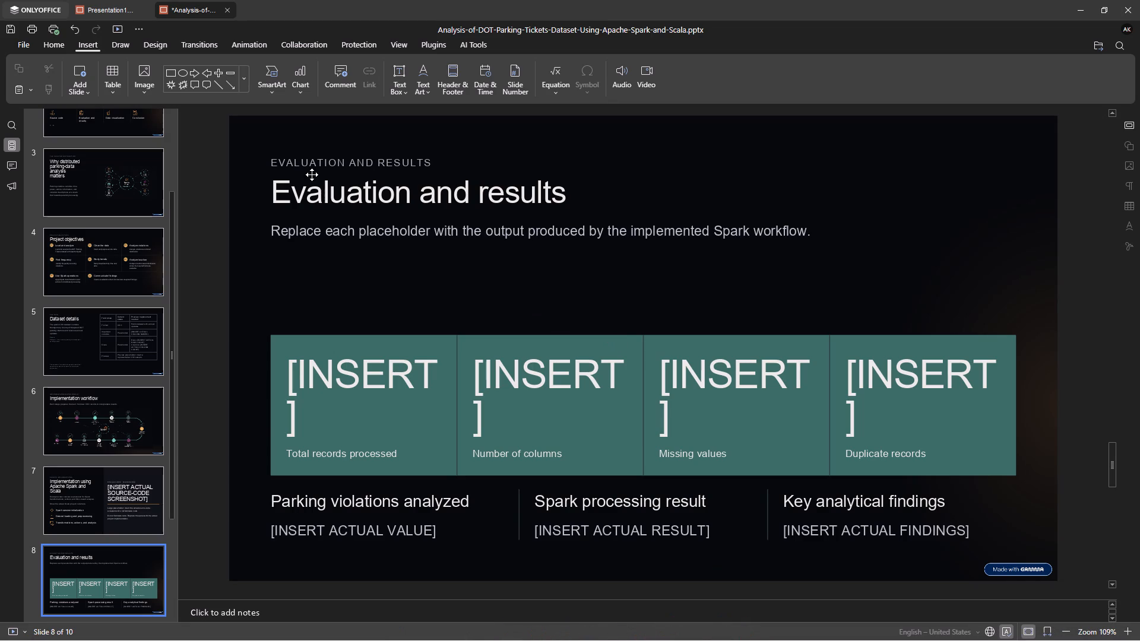
click(28, 40)
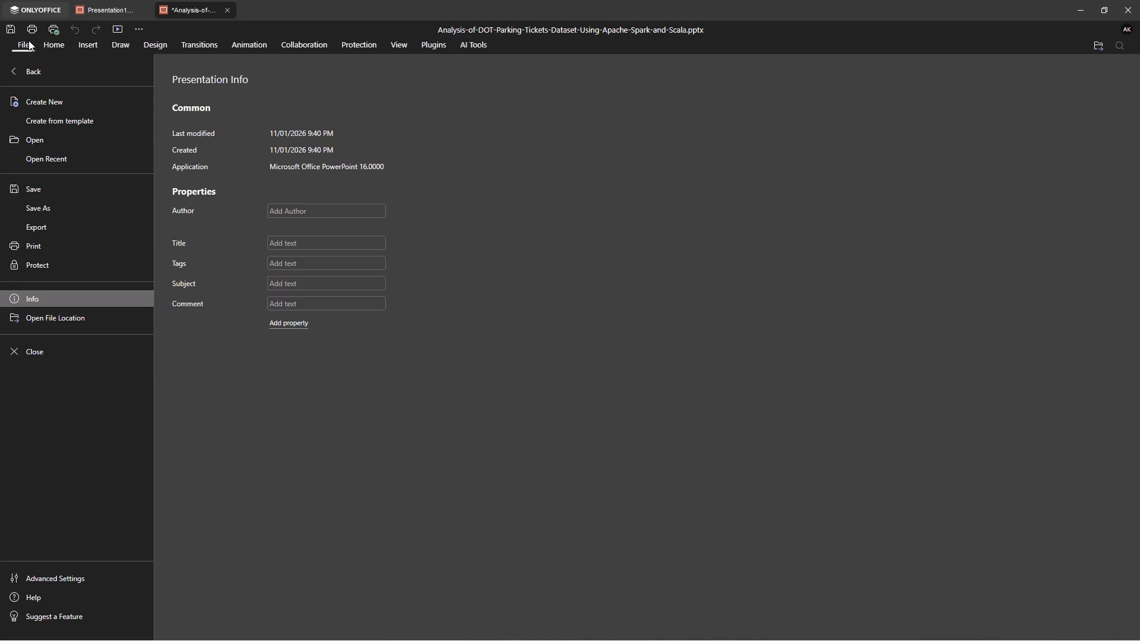
click(42, 137)
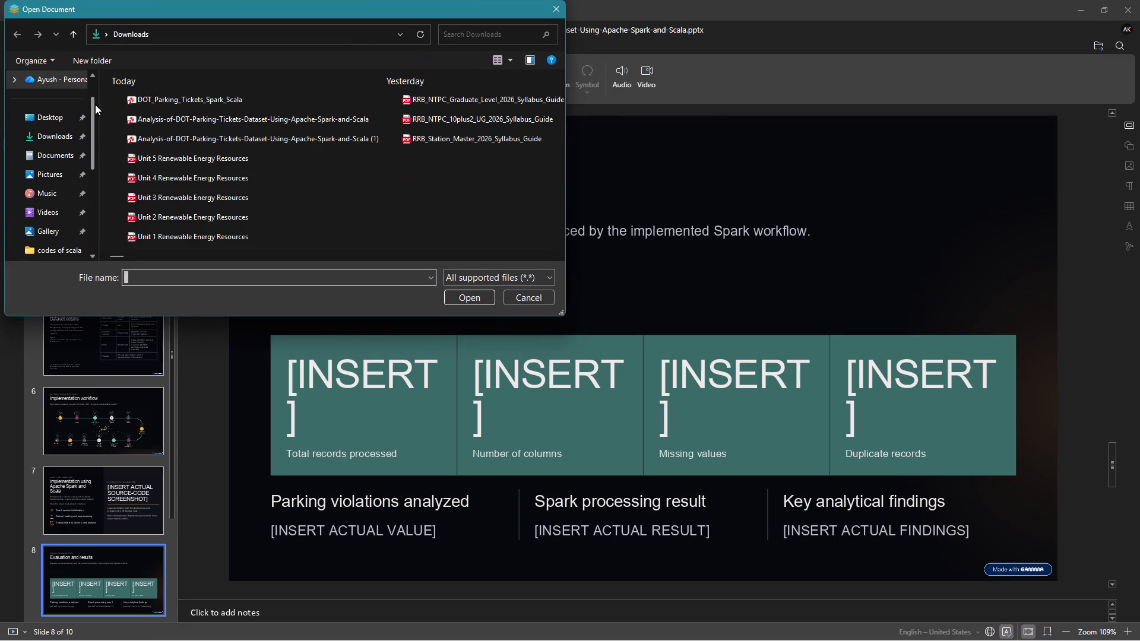
click(128, 99)
key(Return)
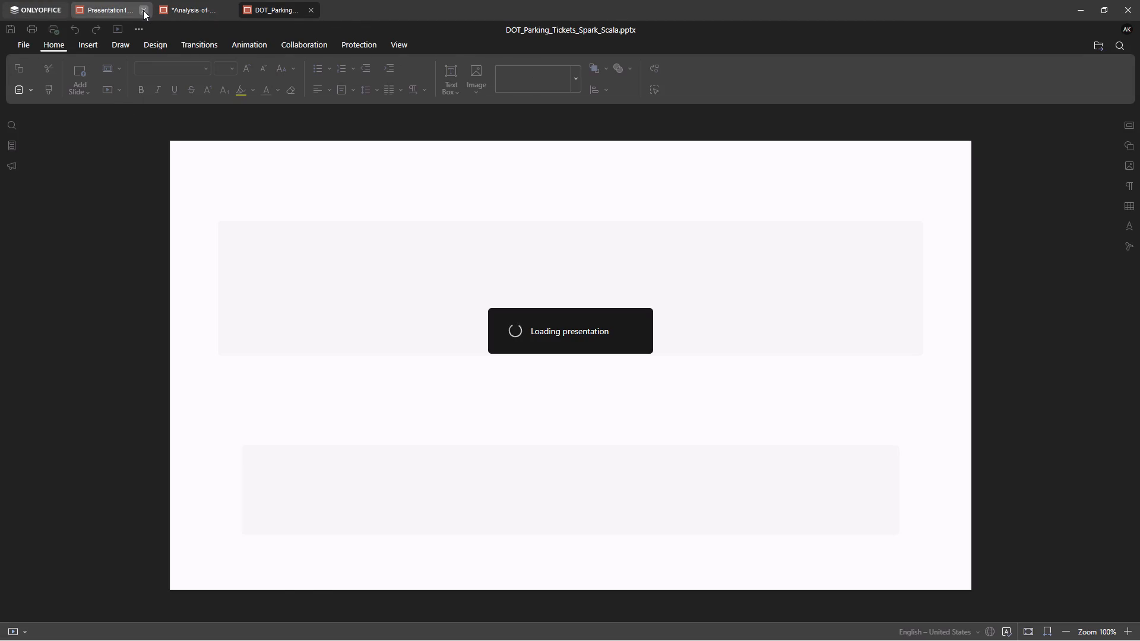
Close the Presentation1 and old Analysis-of-DOT-Parking-Tickets presentations, leaving only the new deck open.
click(143, 10)
click(143, 10)
click(143, 10)
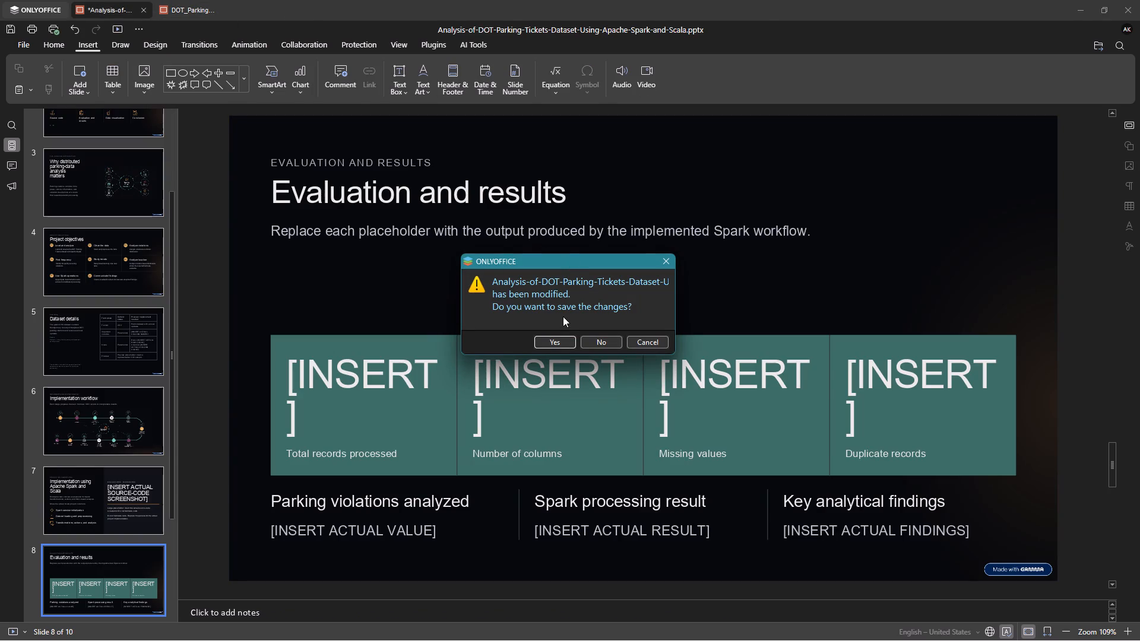
Save the changes to the old Analysis-of-DOT-Parking-Tickets presentation as it closes.
click(562, 337)
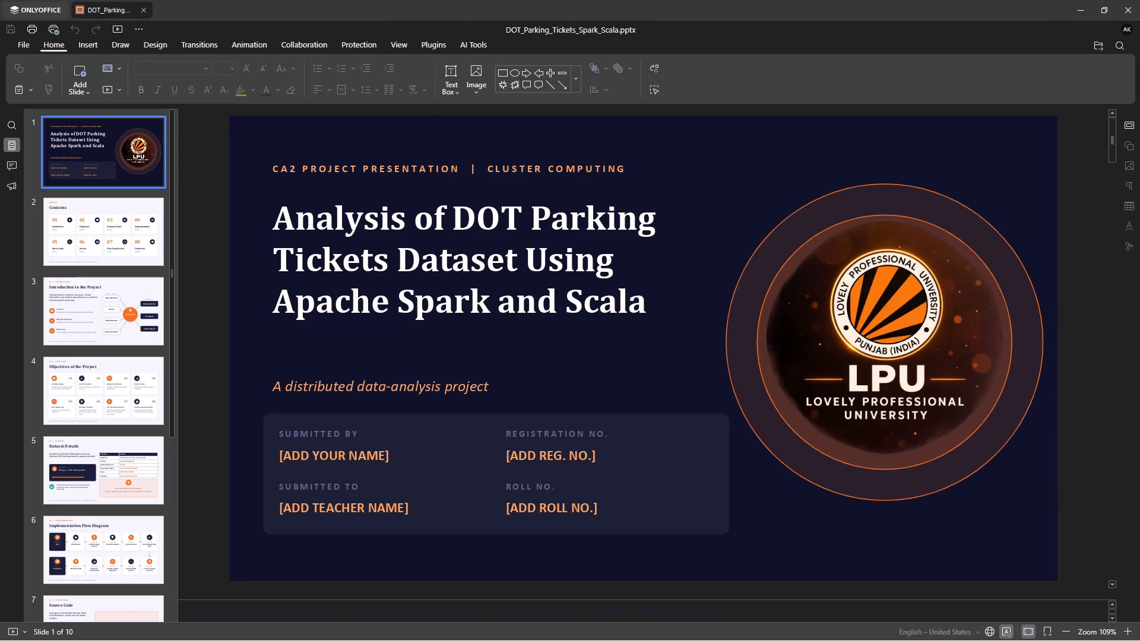
Replace the bracketed name placeholder under Submitted By on the title slide with the student's name, without the brackets.
click(577, 459)
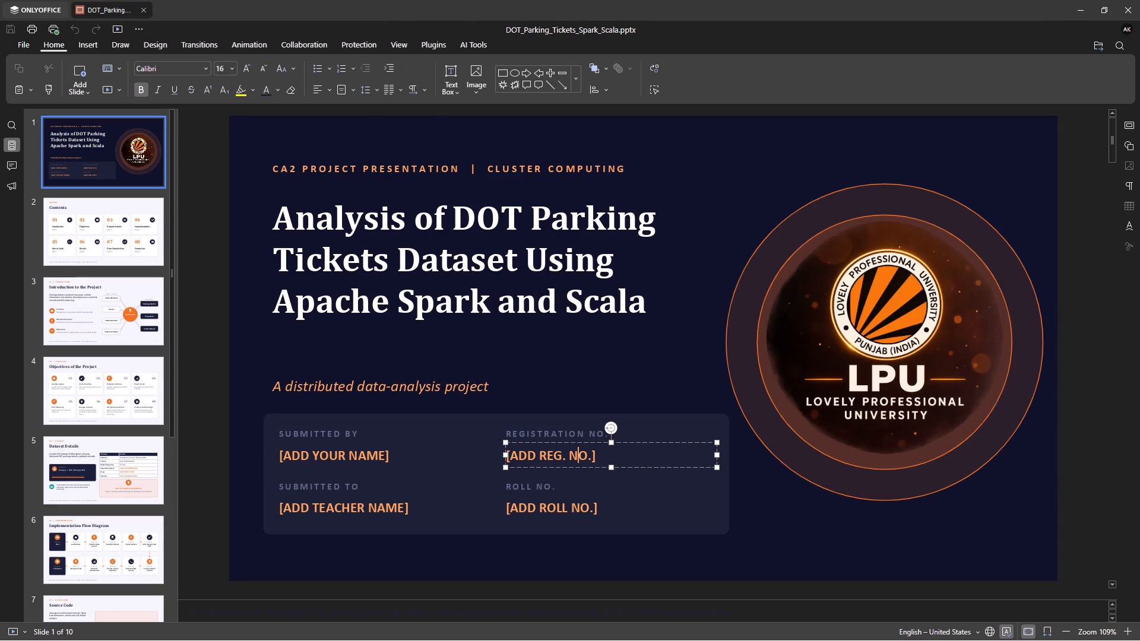
click(382, 455)
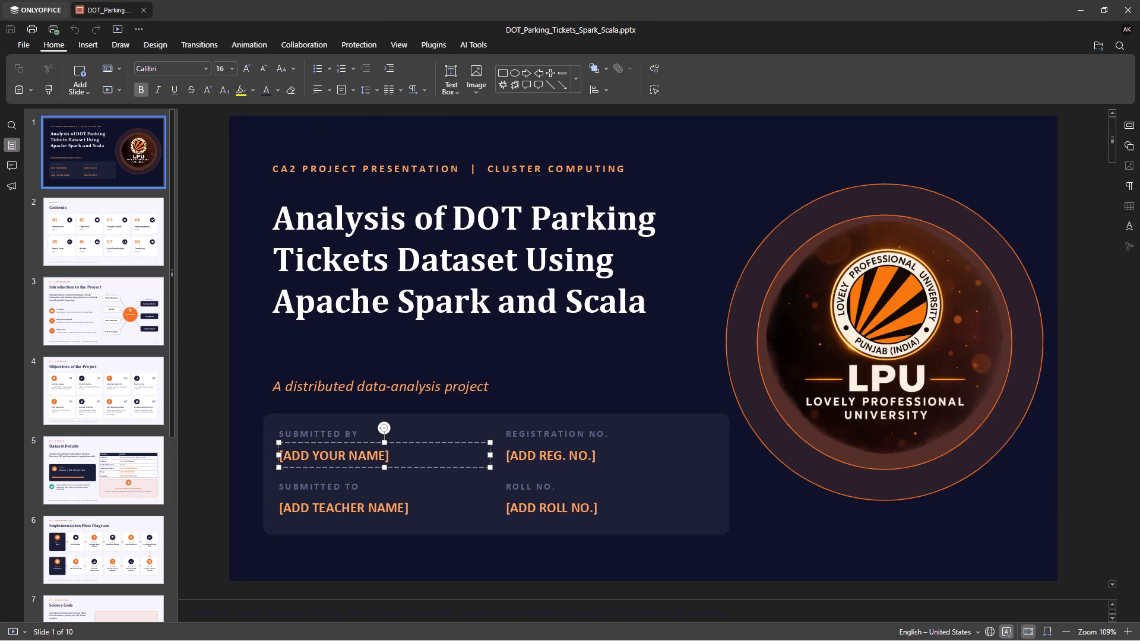
key(BackSpace)
key(BackSpace)
key(BackSpace)
key(BackSpace)
key(BackSpace)
key(BackSpace)
key(BackSpace)
key(BackSpace)
key(BackSpace)
key(BackSpace)
key(BackSpace)
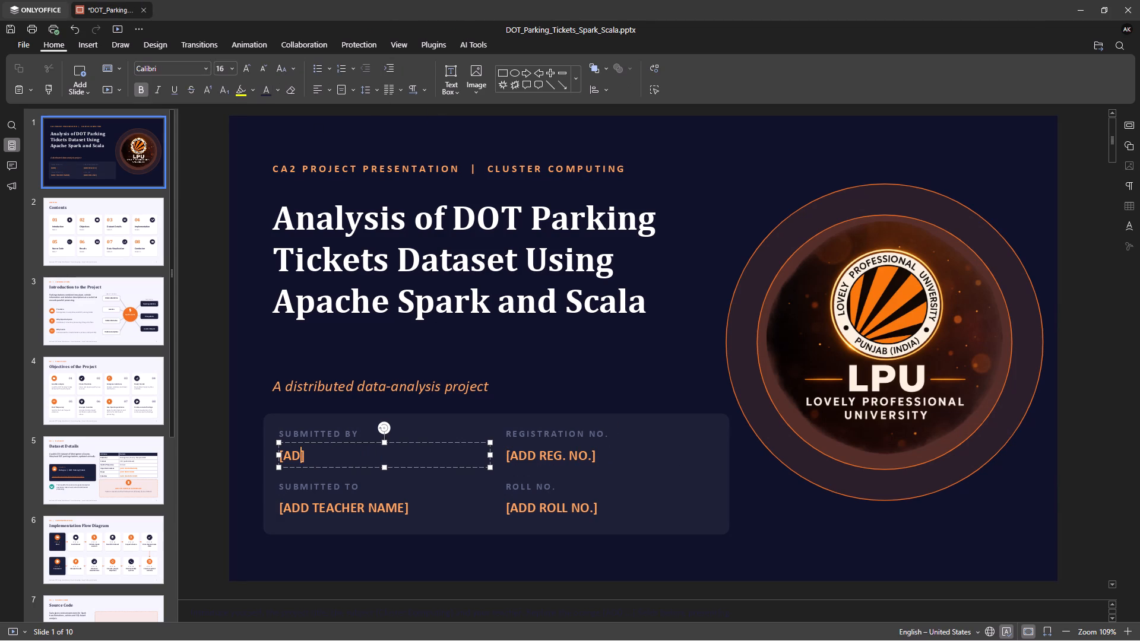
key(BackSpace)
key(BackSpace)
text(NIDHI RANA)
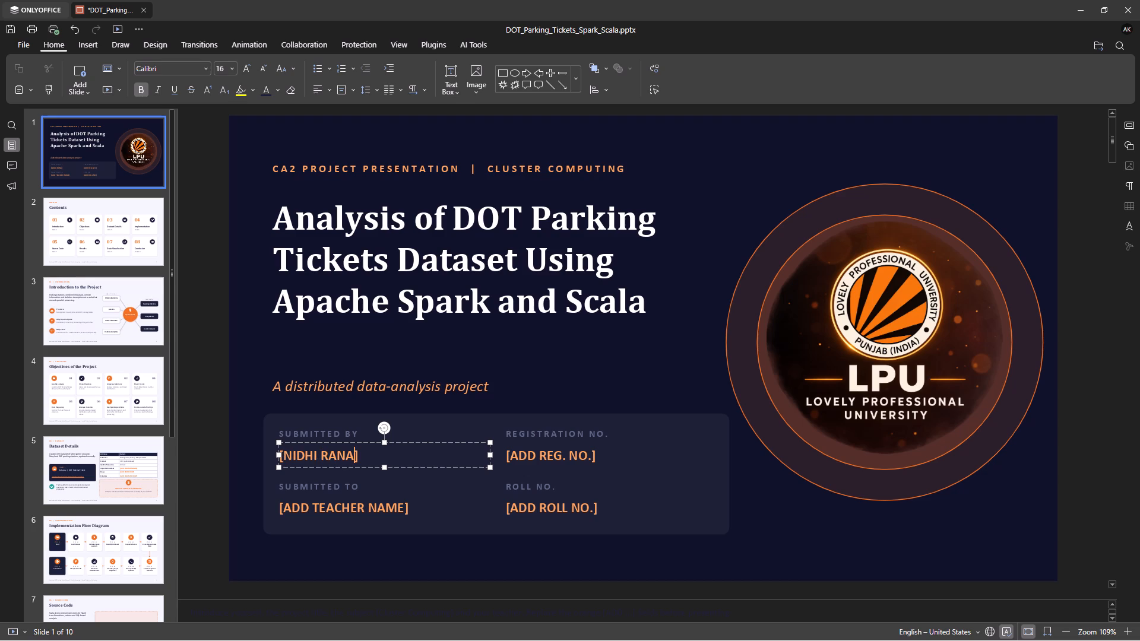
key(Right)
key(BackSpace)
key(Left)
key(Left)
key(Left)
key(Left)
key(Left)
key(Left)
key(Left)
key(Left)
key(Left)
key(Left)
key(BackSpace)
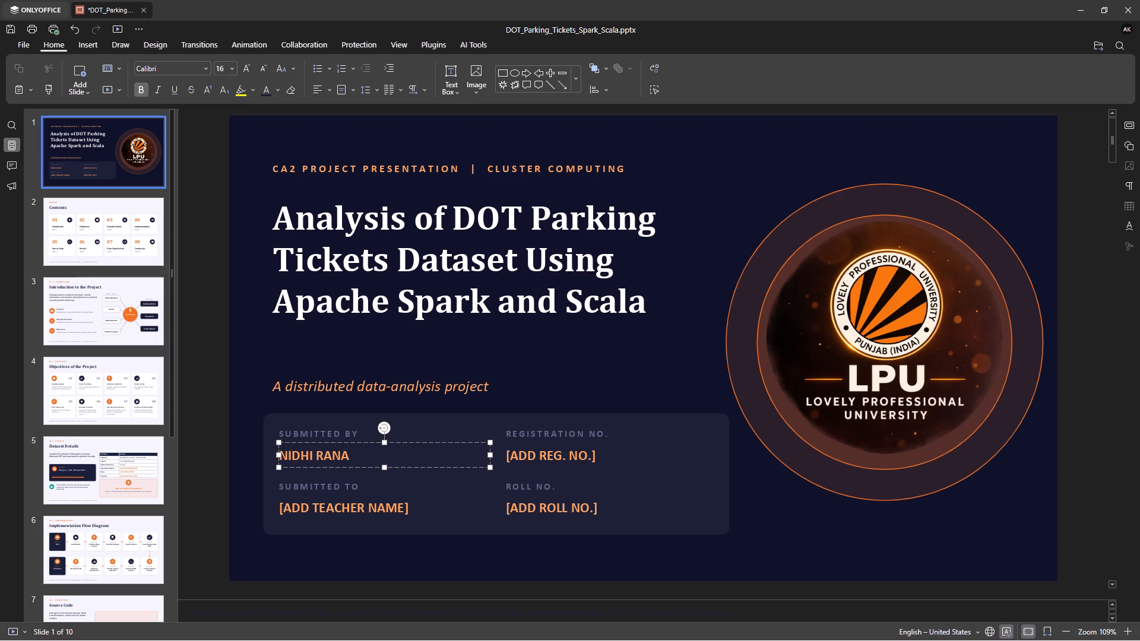
Replace the bracketed placeholder under Registration No. on the title slide with the student's registration number.
click(597, 455)
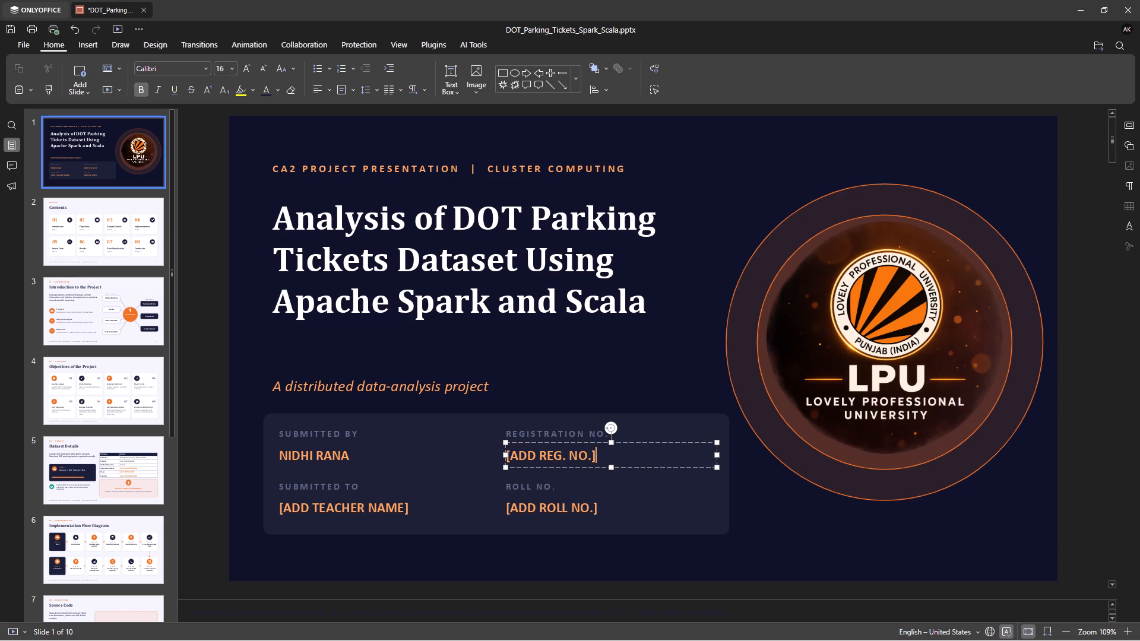
key(BackSpace)
key(BackSpace)
key(BackSpace)
key(BackSpace)
key(BackSpace)
key(BackSpace)
key(BackSpace)
key(BackSpace)
key(BackSpace)
key(BackSpace)
key(BackSpace)
key(BackSpace)
key(BackSpace)
key(BackSpace)
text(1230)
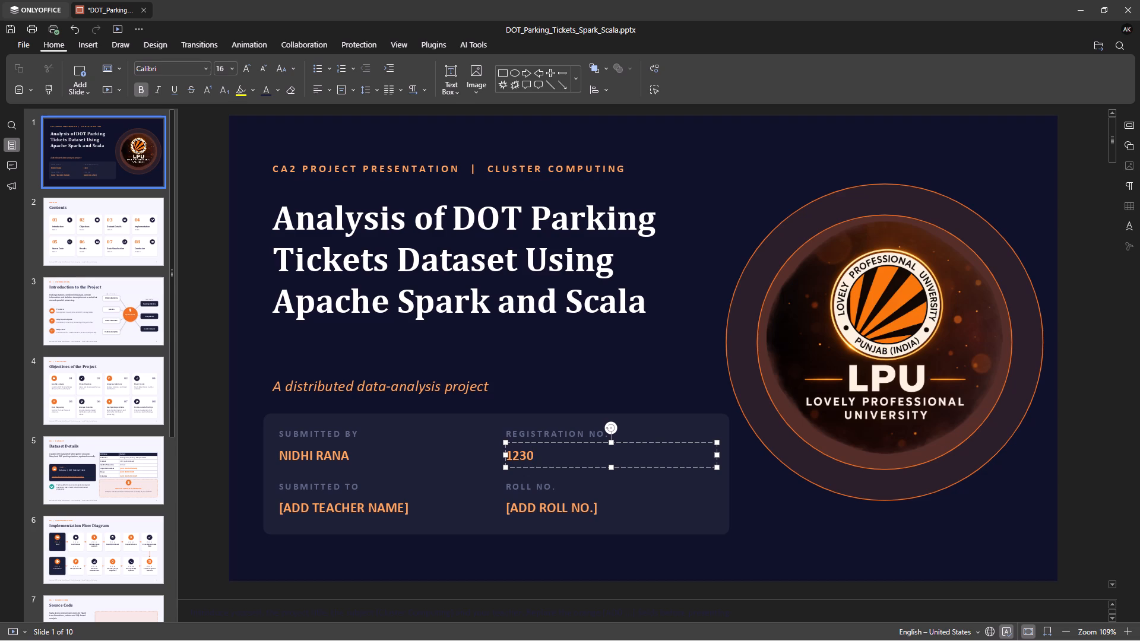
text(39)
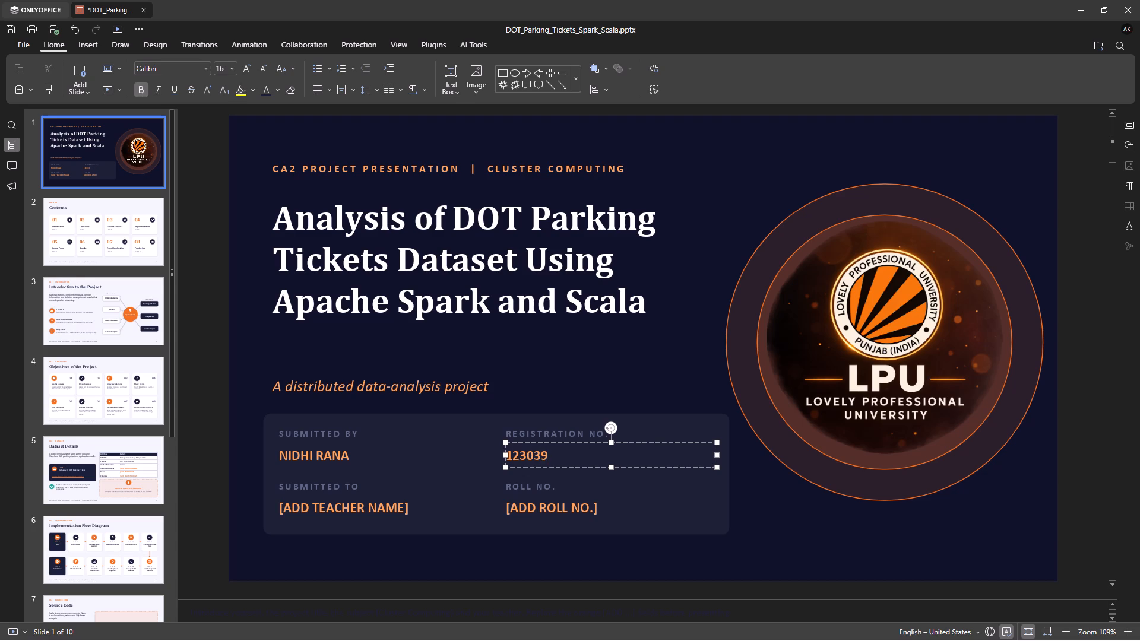
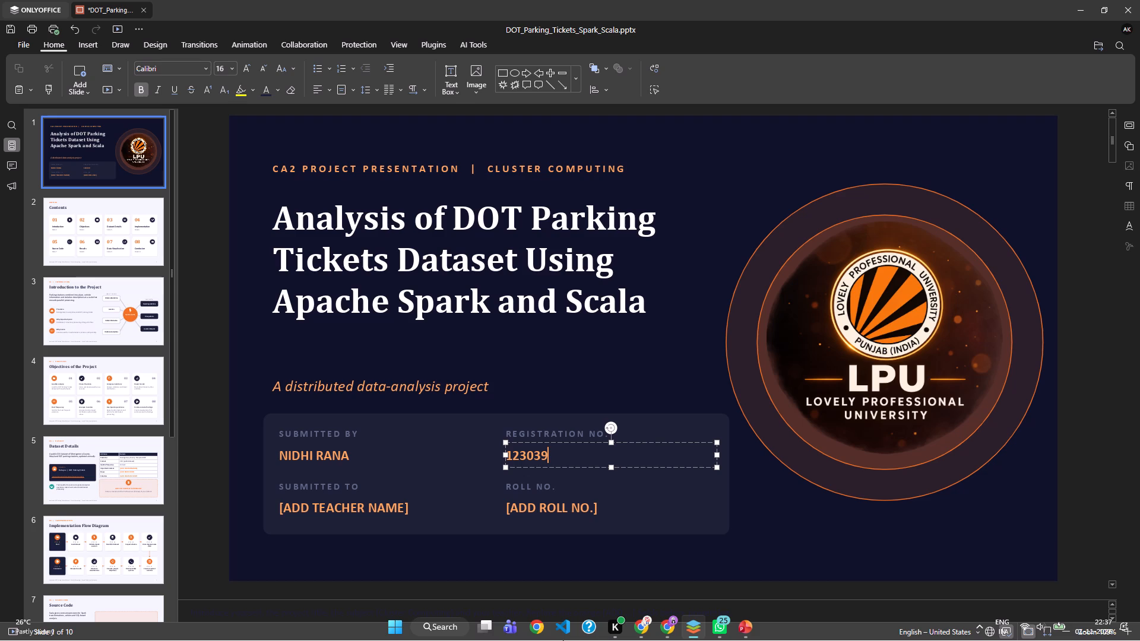
Correct and complete the student's registration number in the title slide's Registration No. field.
key(BackSpace)
key(BackSpace)
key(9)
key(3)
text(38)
Replace the [ADD TEACHER NAME] placeholder under Submitted To on the title slide with the teacher's name in capitals.
click(413, 507)
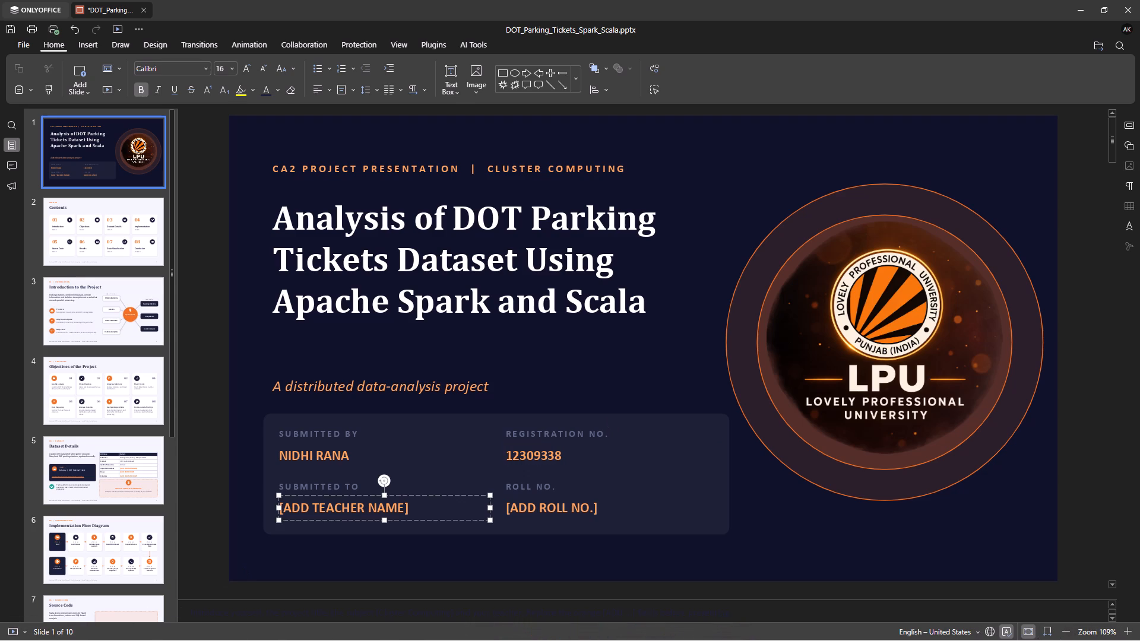
key(BackSpace)
key(BackSpace)
key(BackSpace)
key(BackSpace)
key(BackSpace)
key(BackSpace)
key(BackSpace)
key(BackSpace)
key(BackSpace)
key(BackSpace)
key(BackSpace)
key(BackSpace)
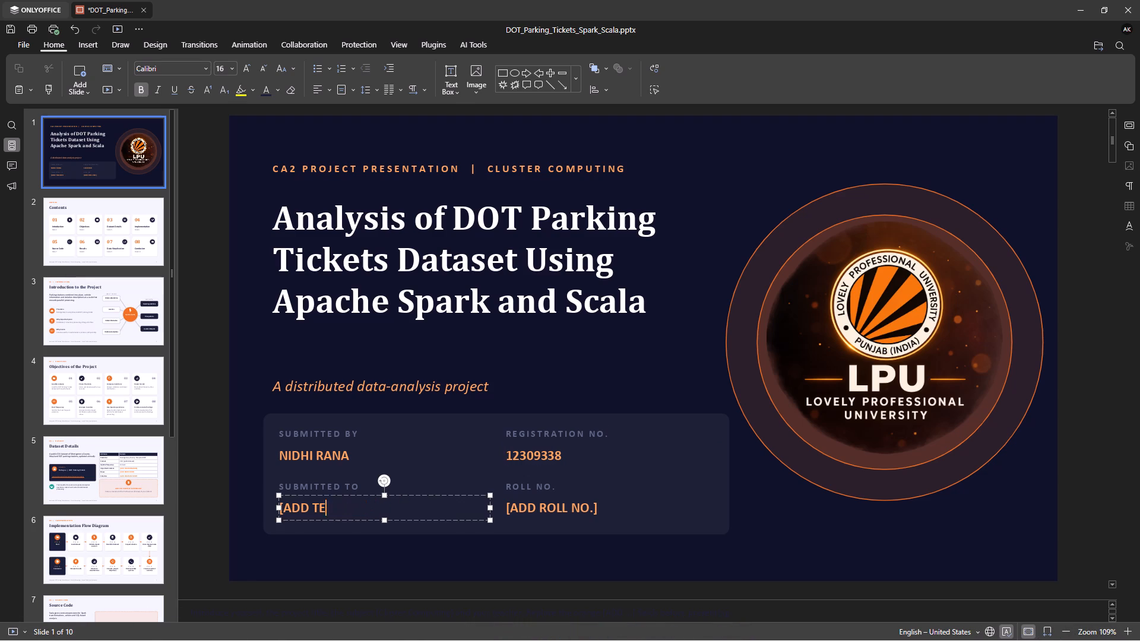
key(BackSpace)
key(BackSpace)
key(BackSpace)
key(BackSpace)
key(BackSpace)
key(BackSpace)
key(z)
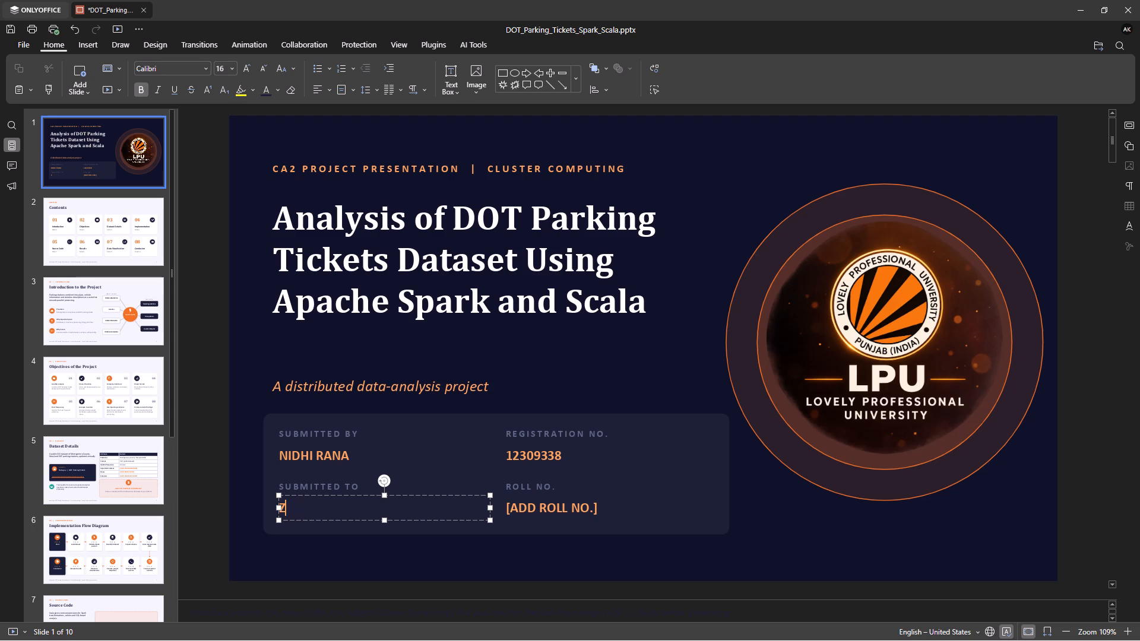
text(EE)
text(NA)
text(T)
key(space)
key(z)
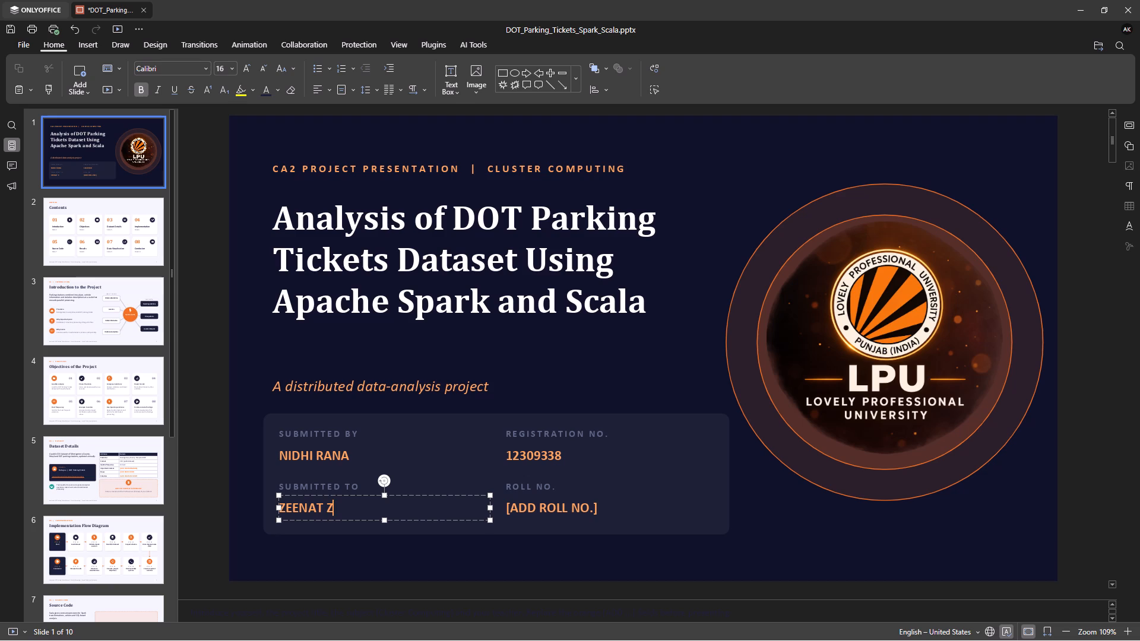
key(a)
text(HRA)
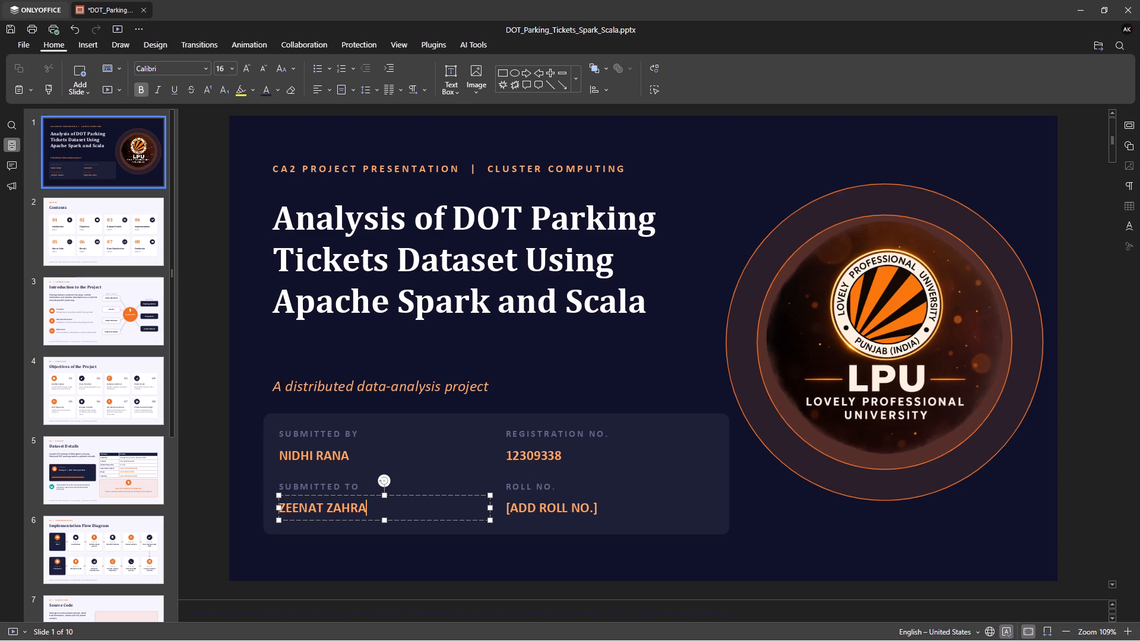
Replace the [ADD ROLL NO.] placeholder on the title slide with the student's roll number and deselect the text box.
click(612, 508)
key(BackSpace)
key(BackSpace)
key(BackSpace)
key(BackSpace)
key(BackSpace)
key(BackSpace)
key(BackSpace)
key(BackSpace)
key(BackSpace)
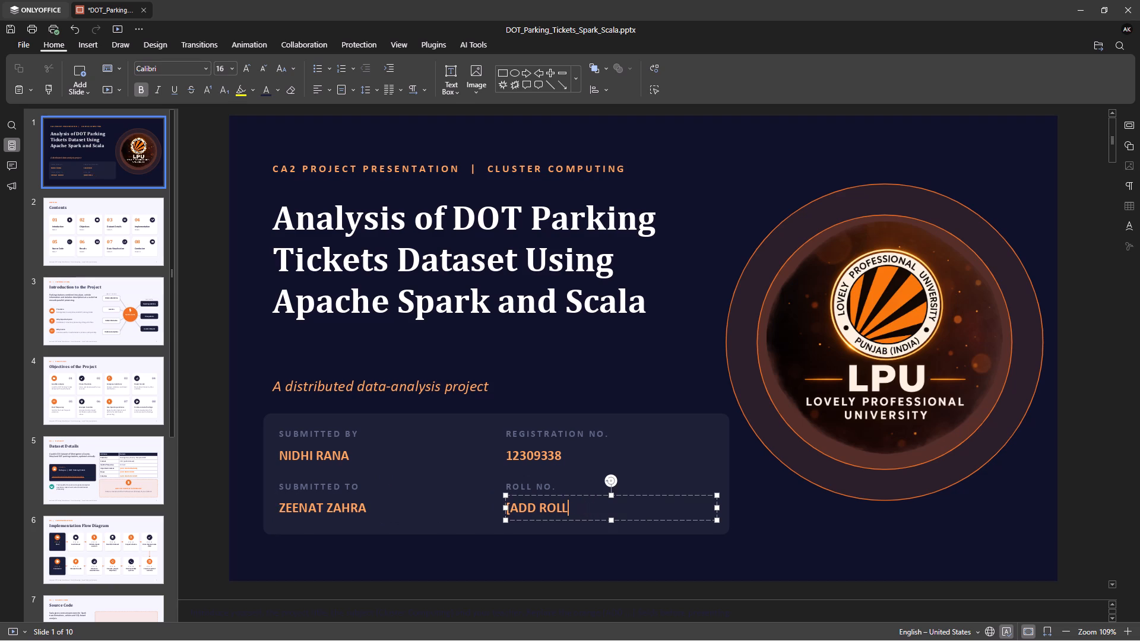
key(BackSpace)
key(BackSpace)
key(BackSpace)
key(BackSpace)
key(BackSpace)
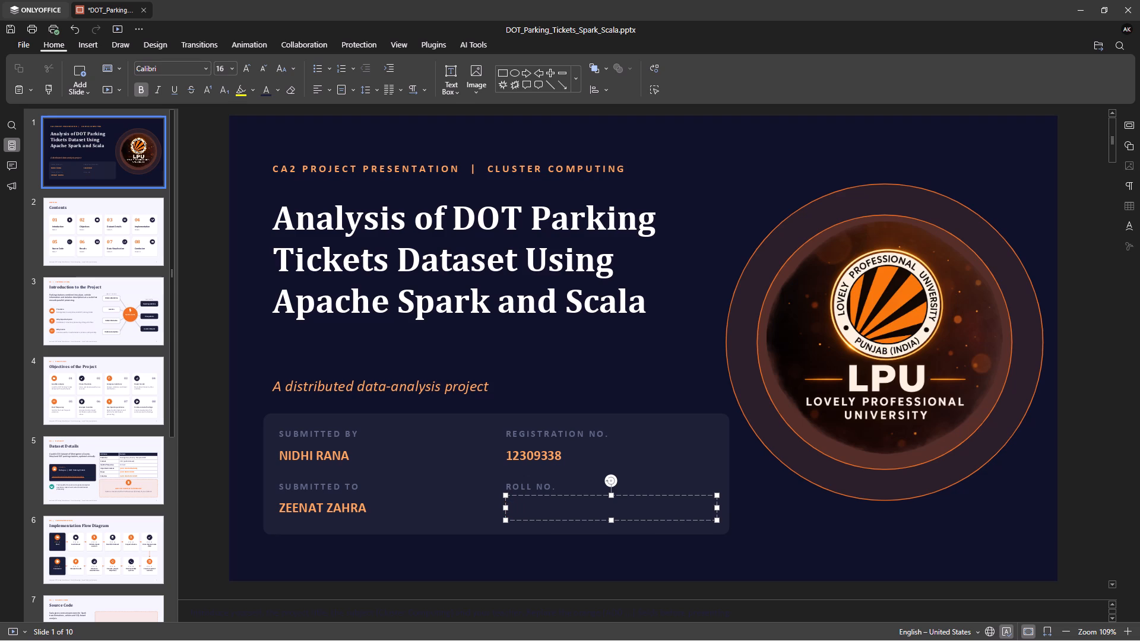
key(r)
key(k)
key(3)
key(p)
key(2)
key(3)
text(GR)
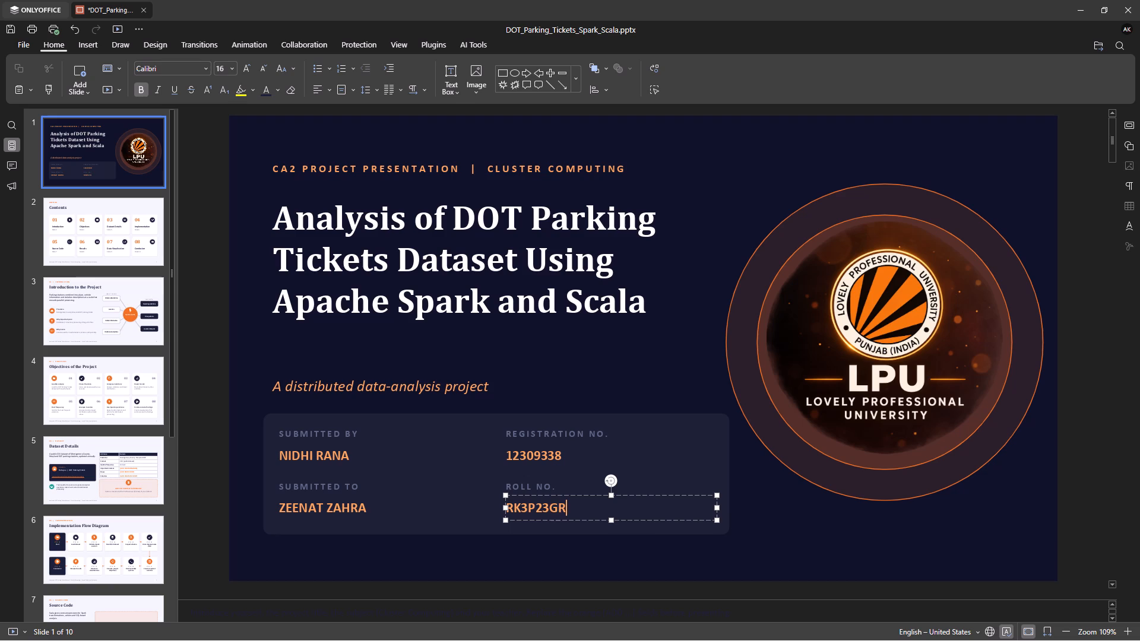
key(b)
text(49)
click(457, 496)
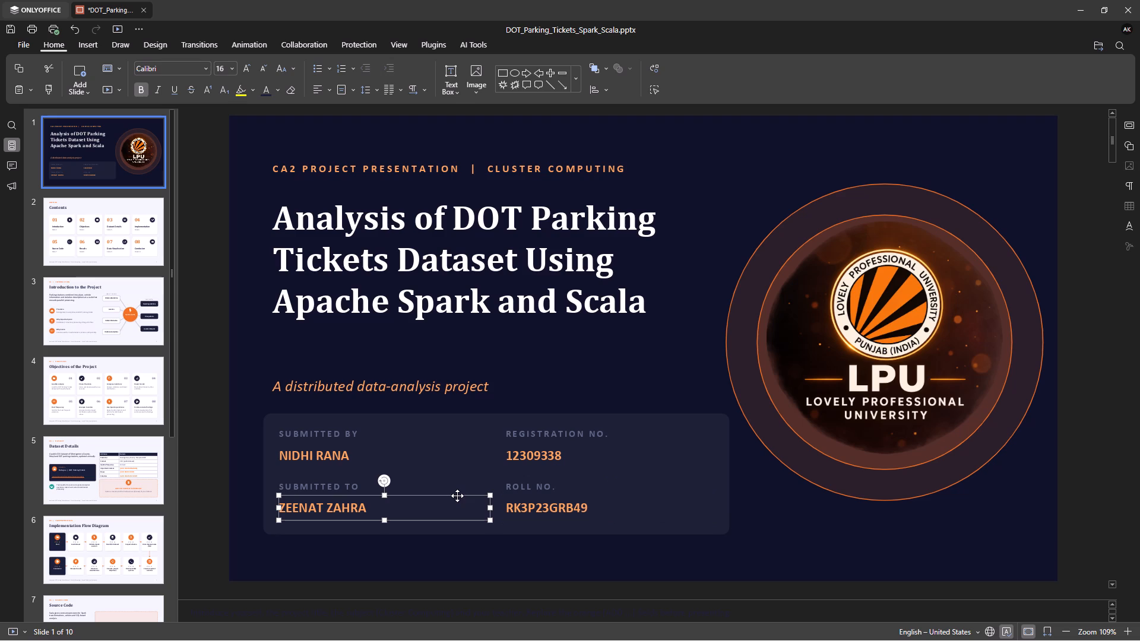
click(626, 500)
click(831, 530)
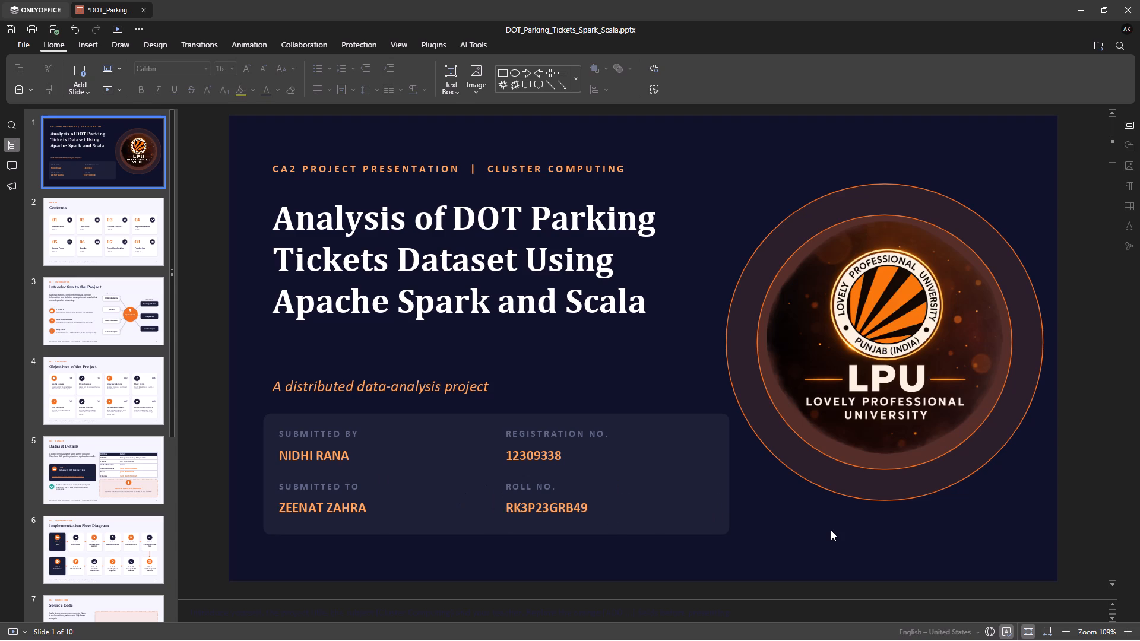
Review the slides from Contents through Introduction and Objectives to Dataset Details, checking for placeholders still to fill.
scroll(608, 358, up, 2)
scroll(608, 358, down, 2)
key(Right)
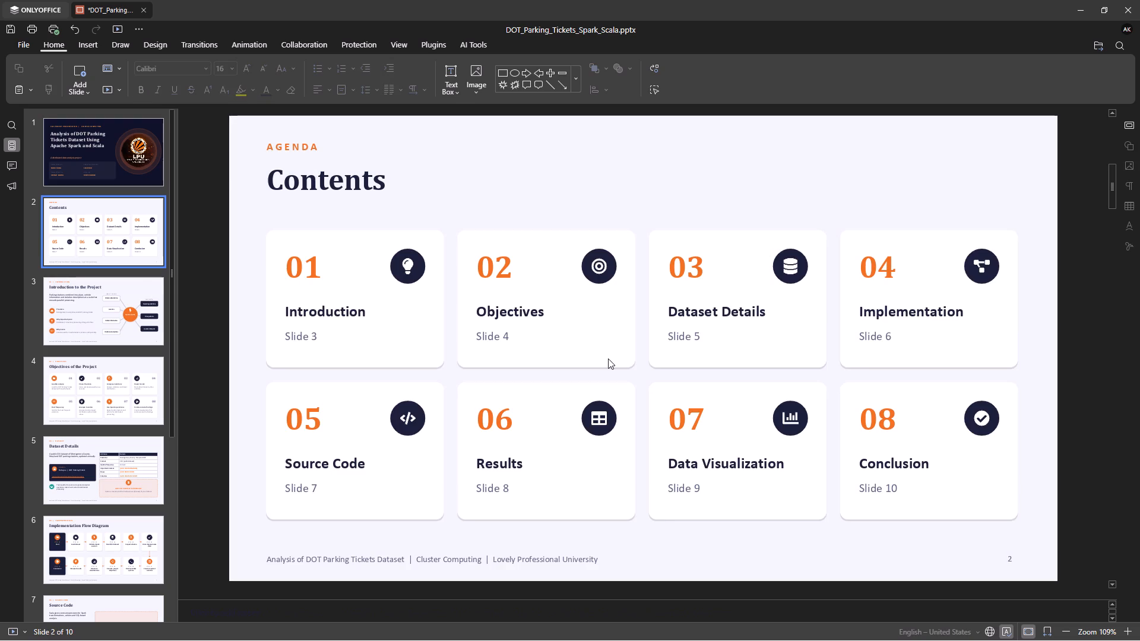
key(Right)
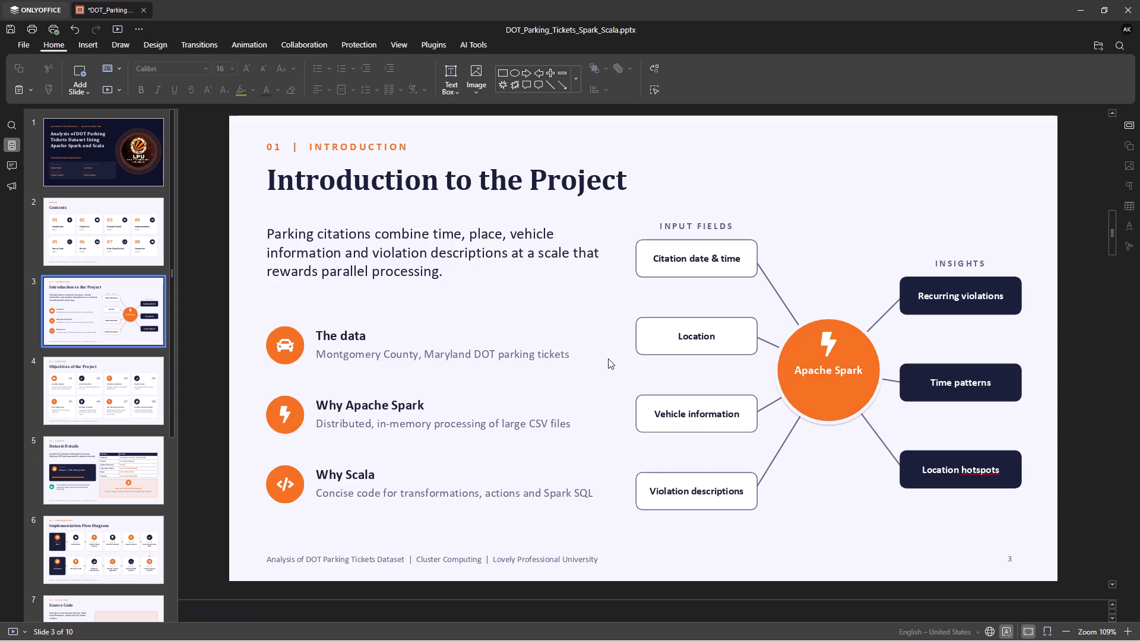
key(Right)
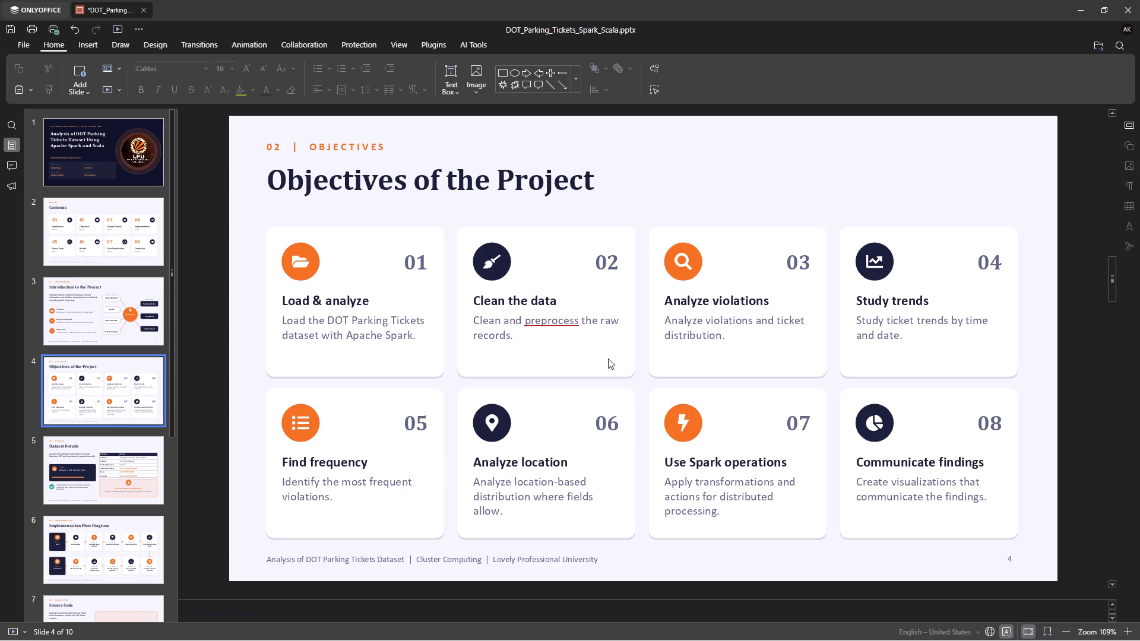
key(Right)
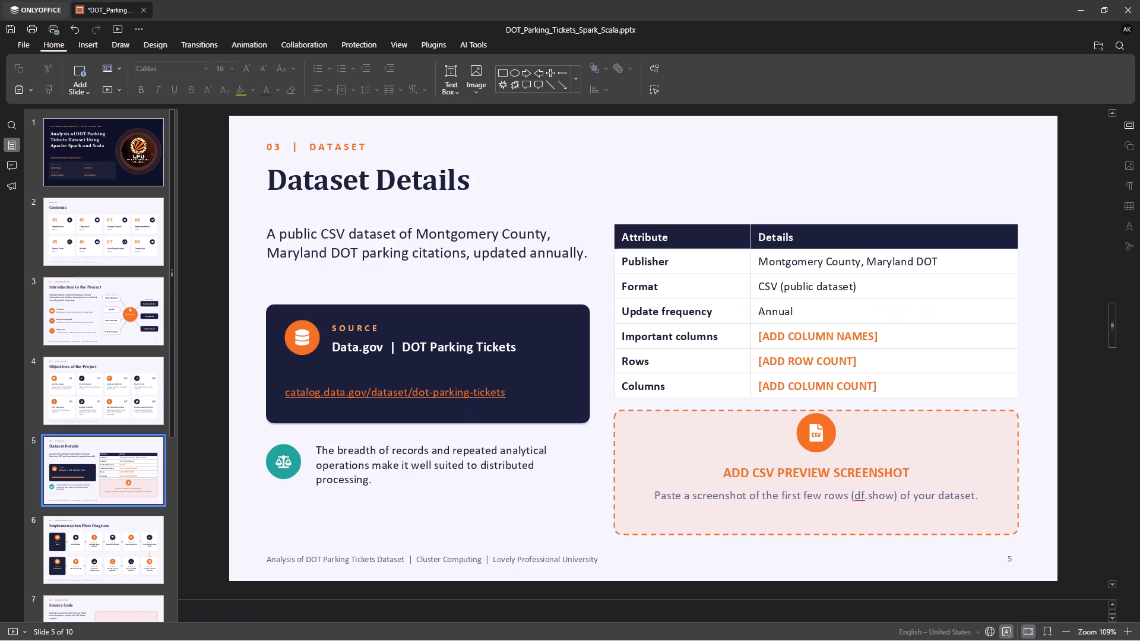
scroll(805, 408, up, 2)
key(Print)
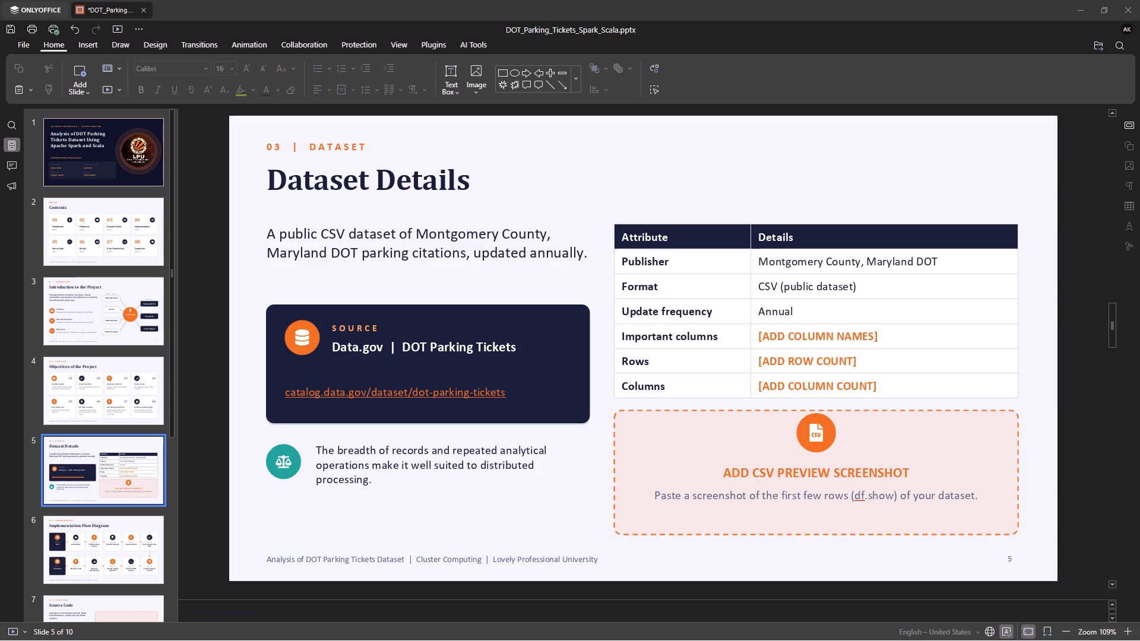
drag(235, 128, 623, 206)
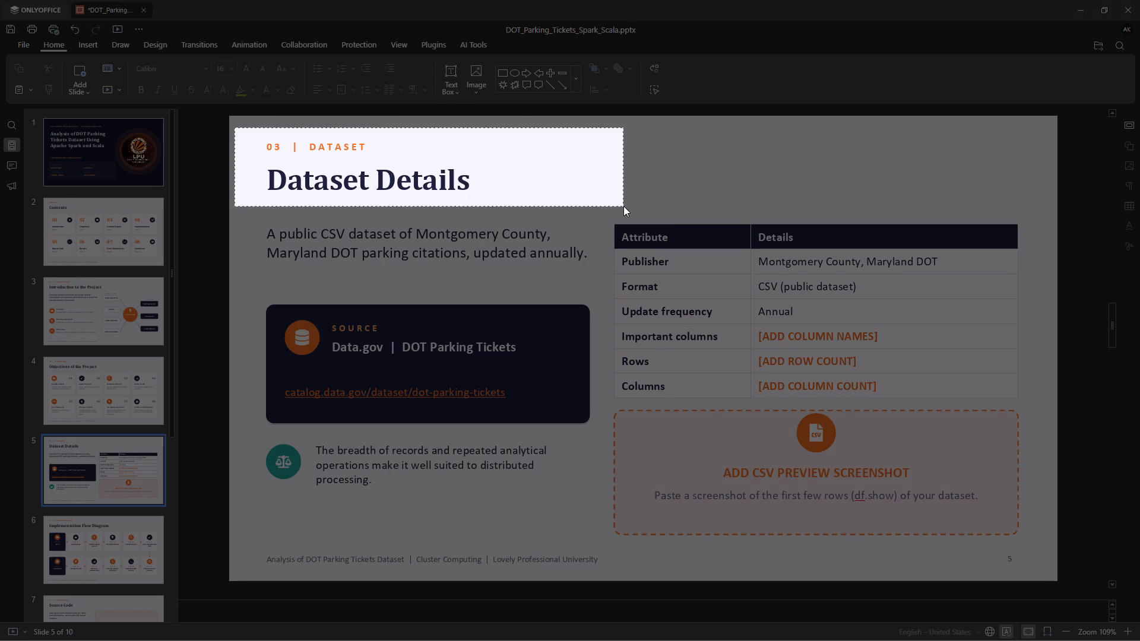
drag(623, 206, 889, 325)
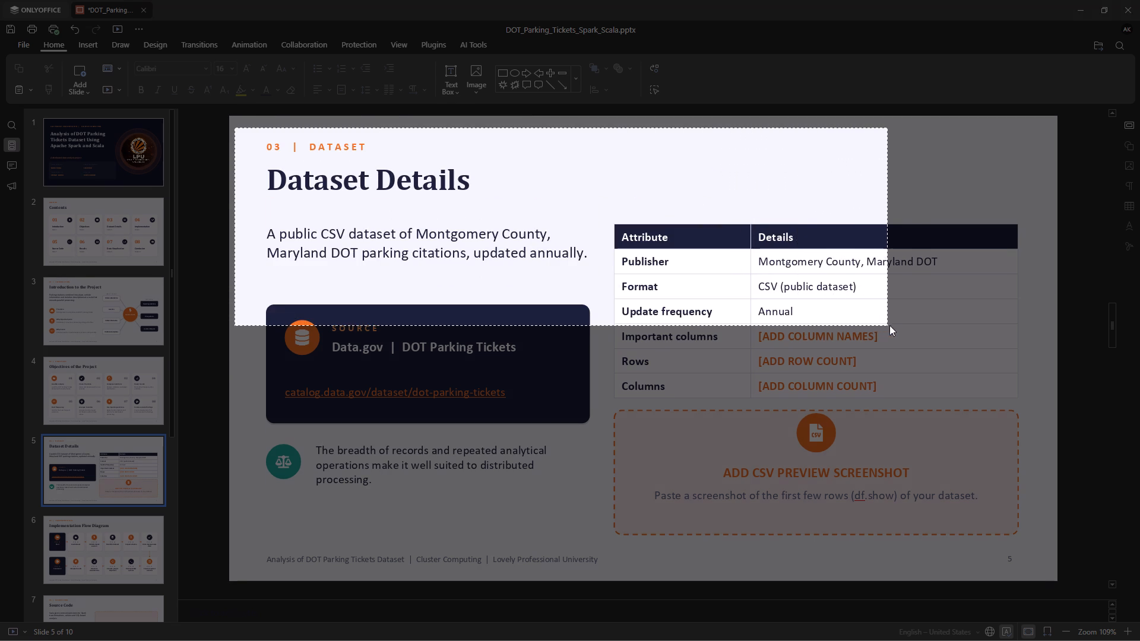
drag(889, 325, 1056, 491)
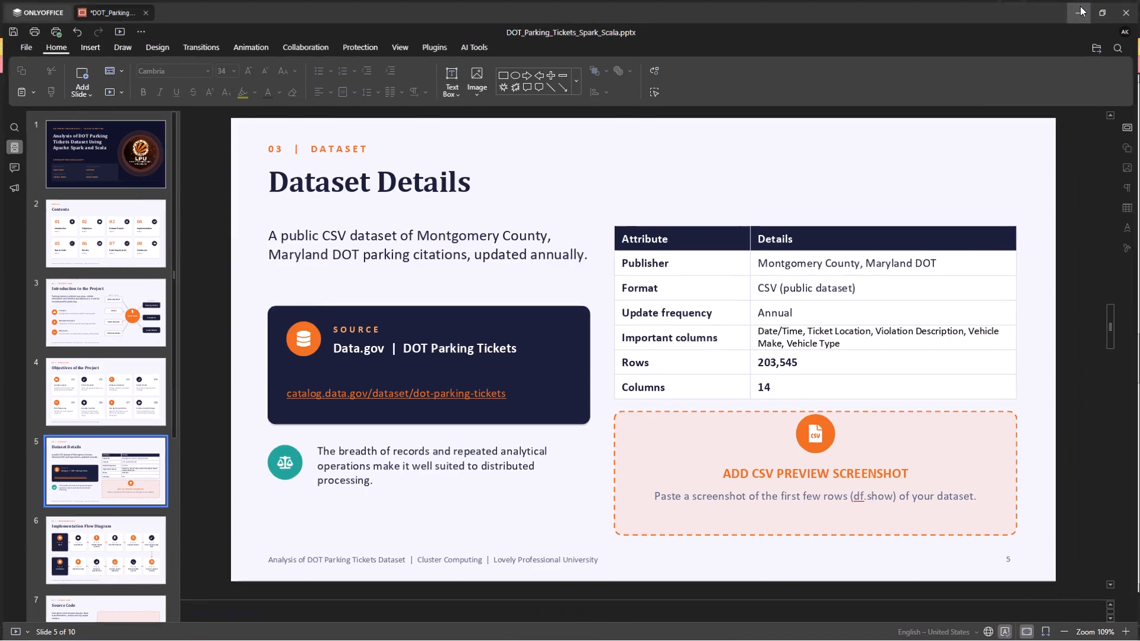
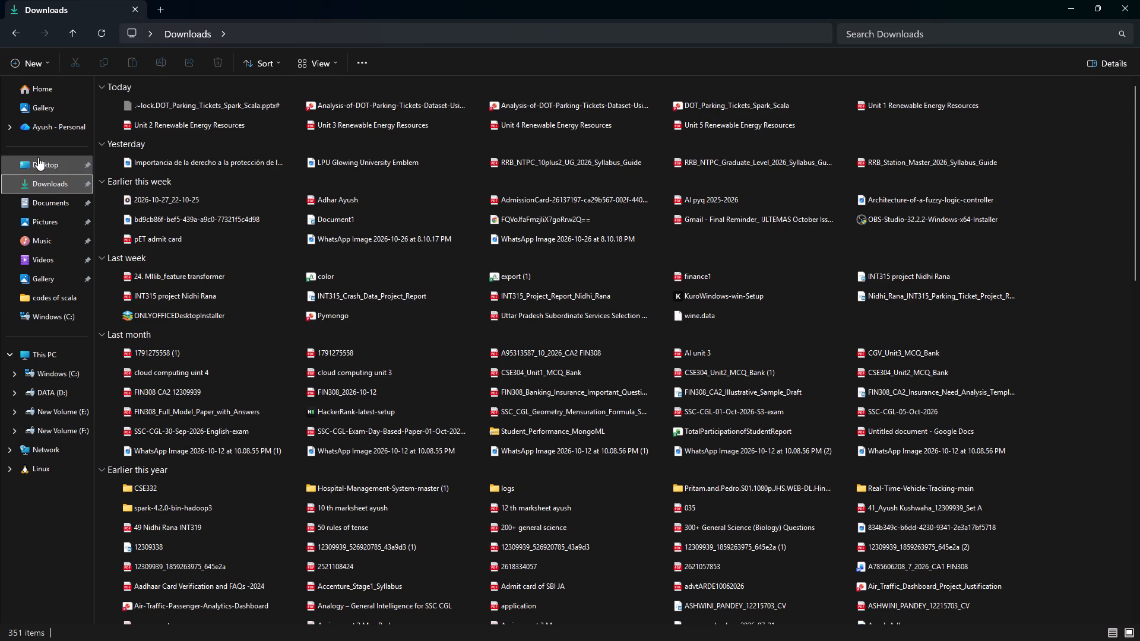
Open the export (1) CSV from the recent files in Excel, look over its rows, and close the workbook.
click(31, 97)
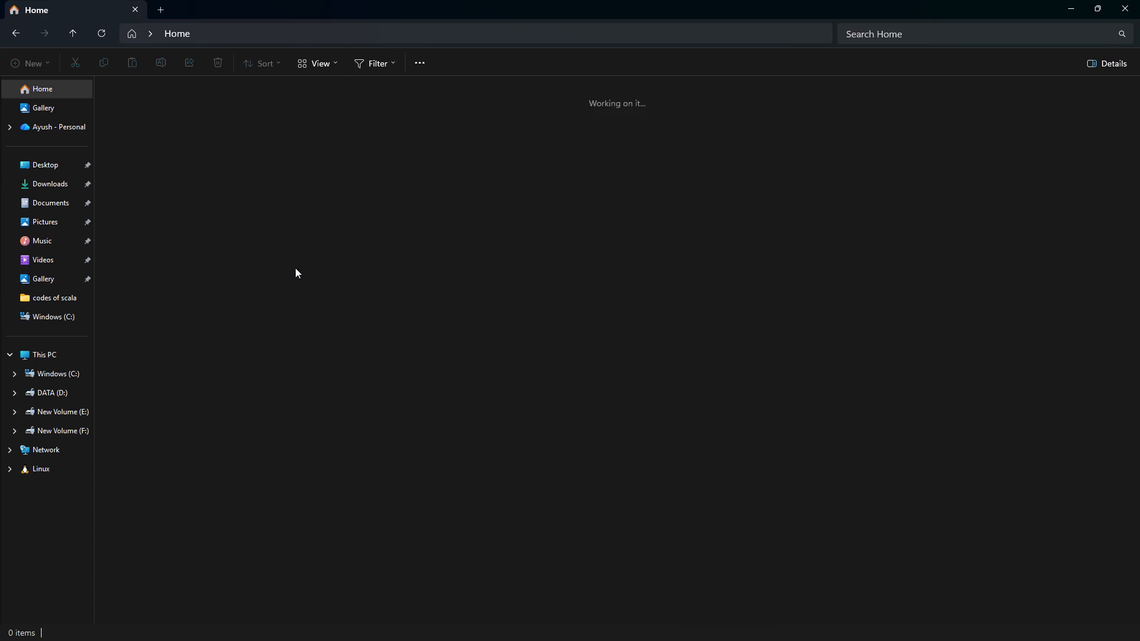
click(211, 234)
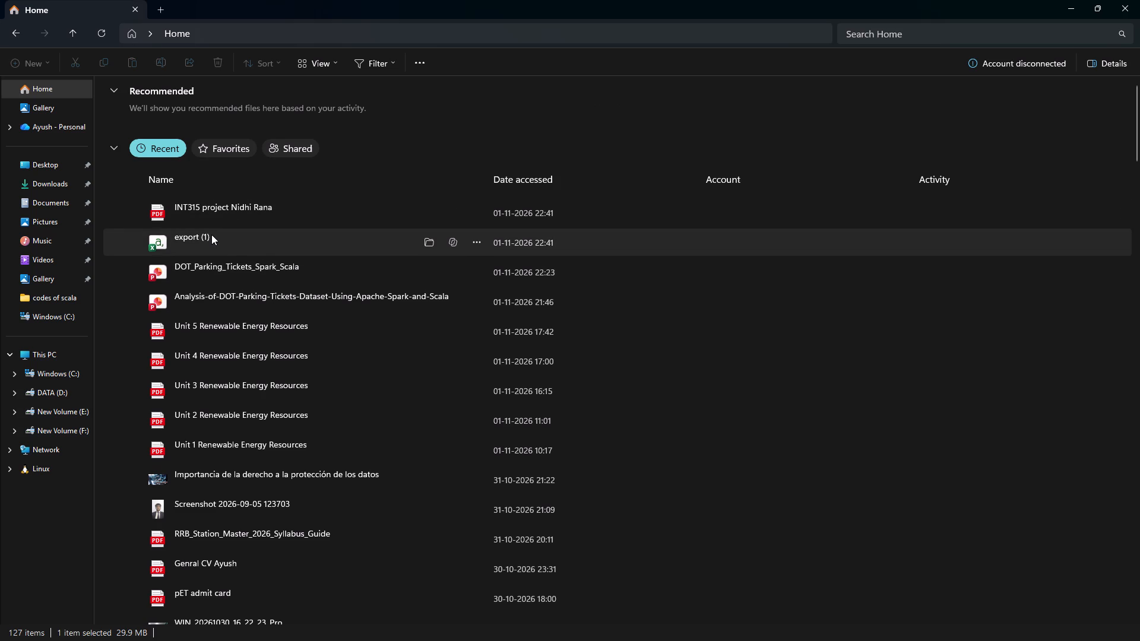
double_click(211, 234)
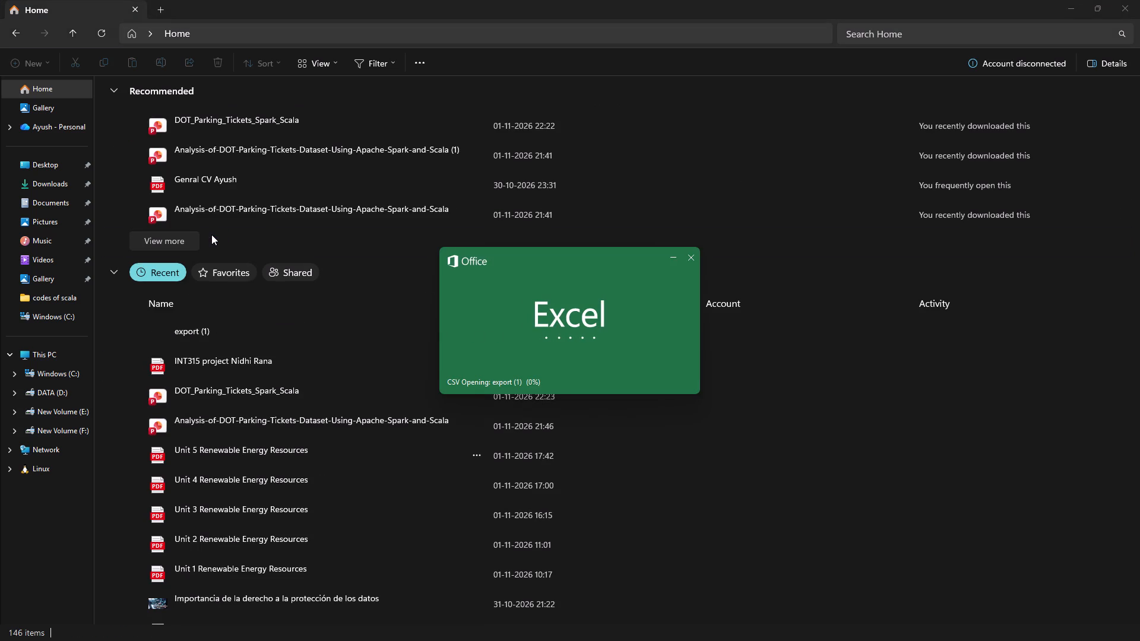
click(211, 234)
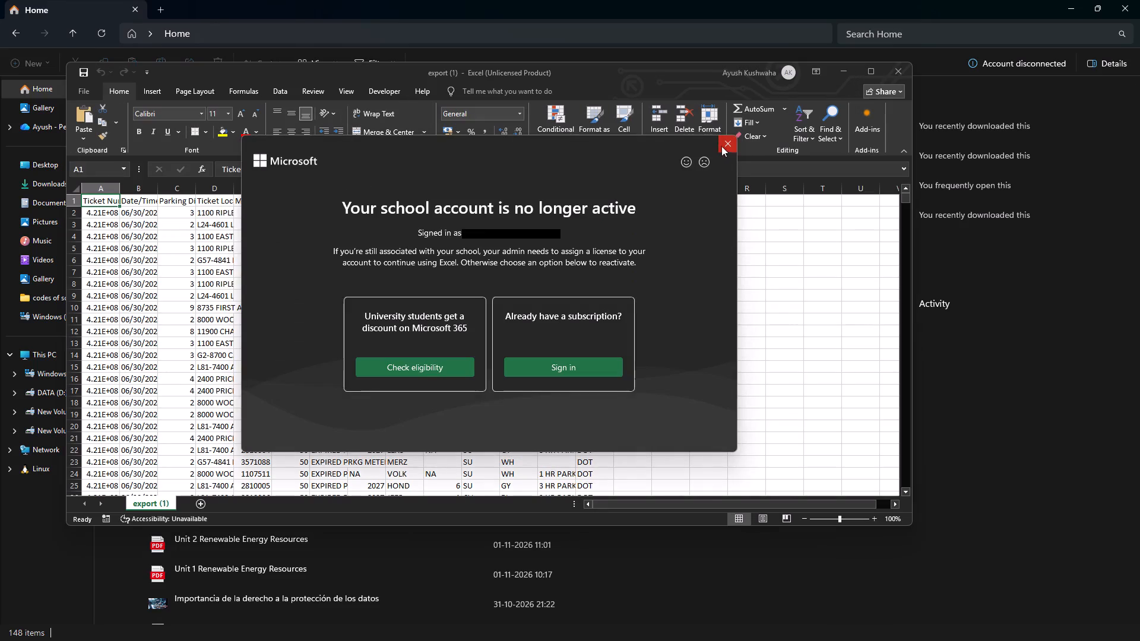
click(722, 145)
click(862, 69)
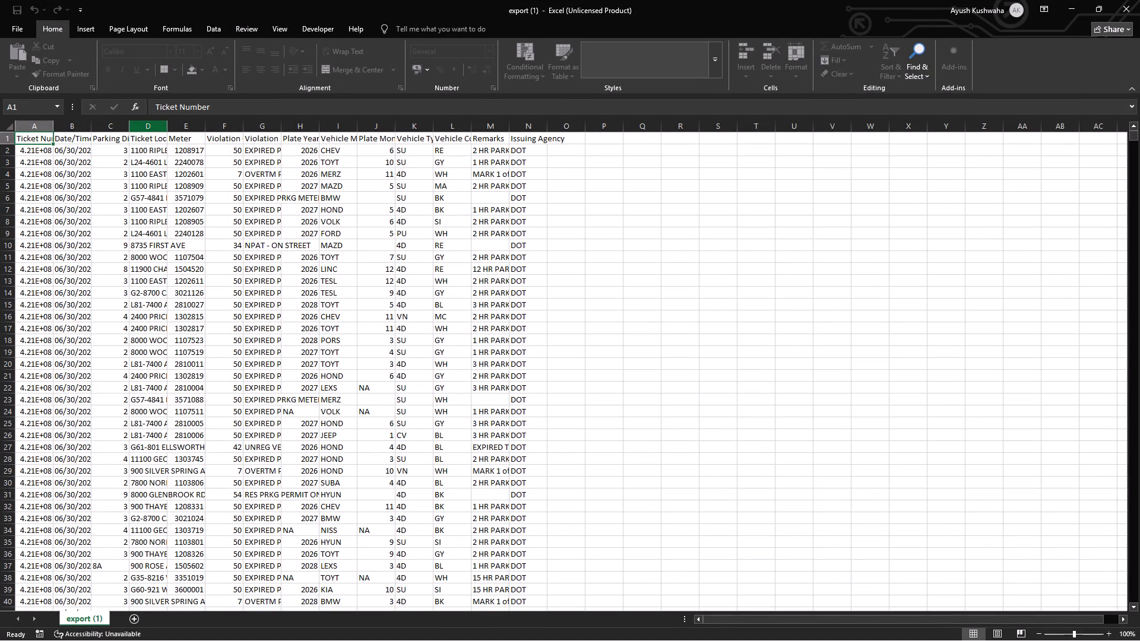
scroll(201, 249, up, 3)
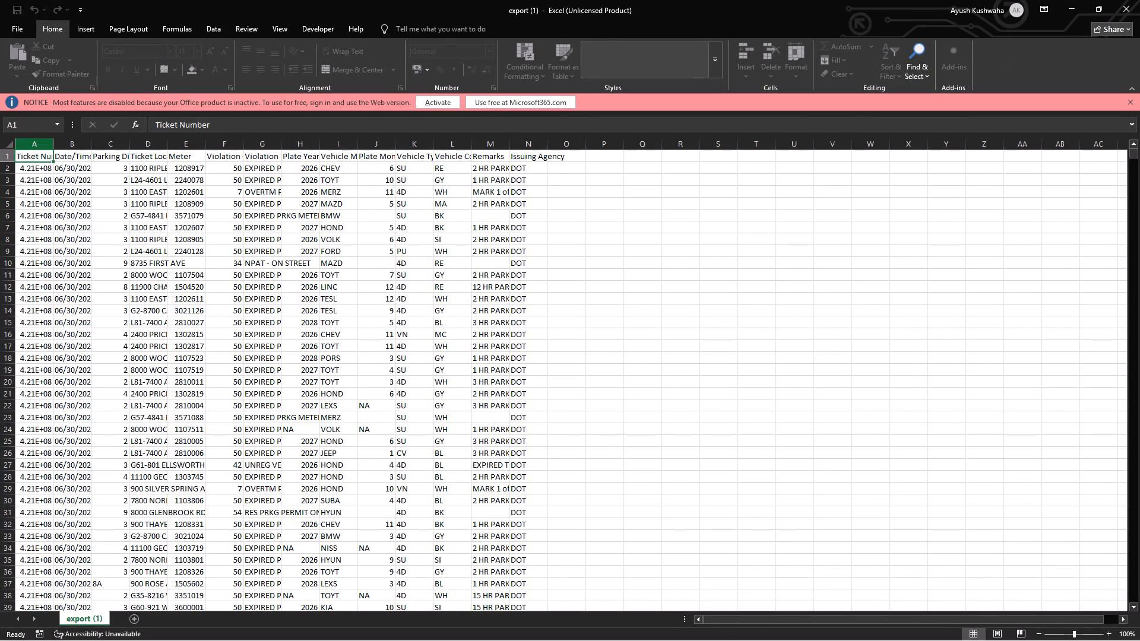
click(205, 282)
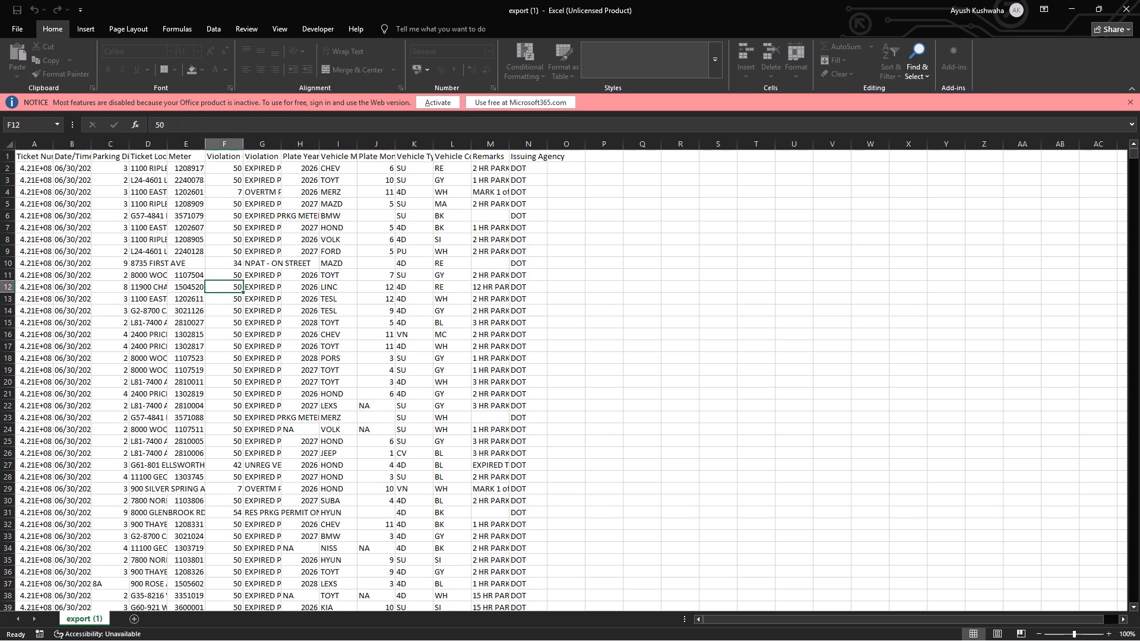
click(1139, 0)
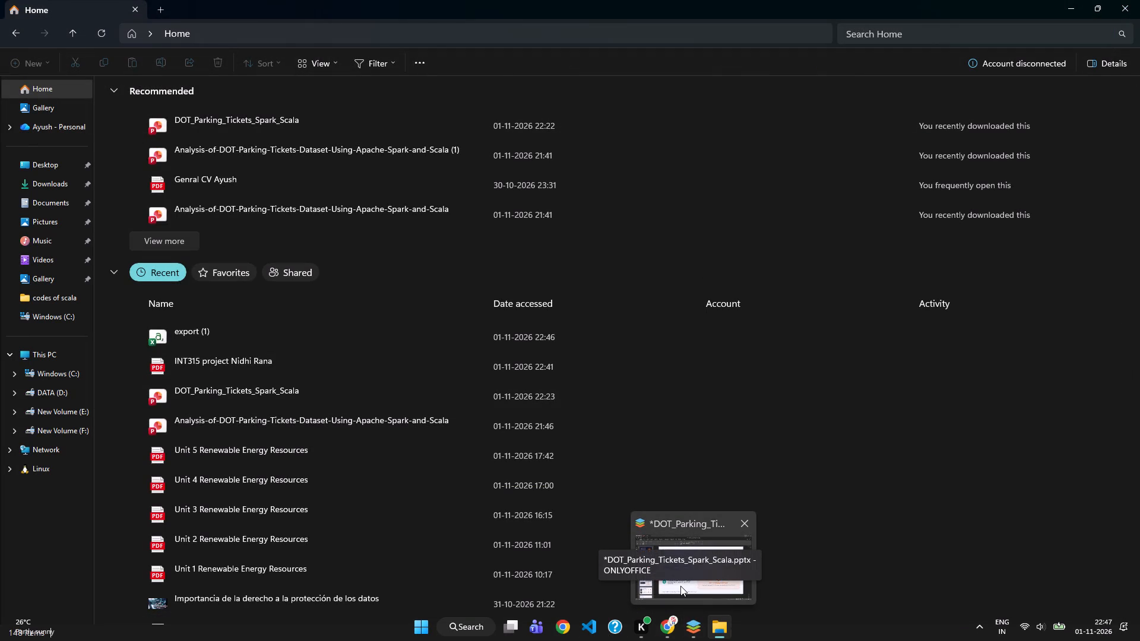
Switch to ONLYOFFICE and open the recent export (1) CSV file with Unicode (UTF-8) encoding and Comma as the delimiter.
click(473, 630)
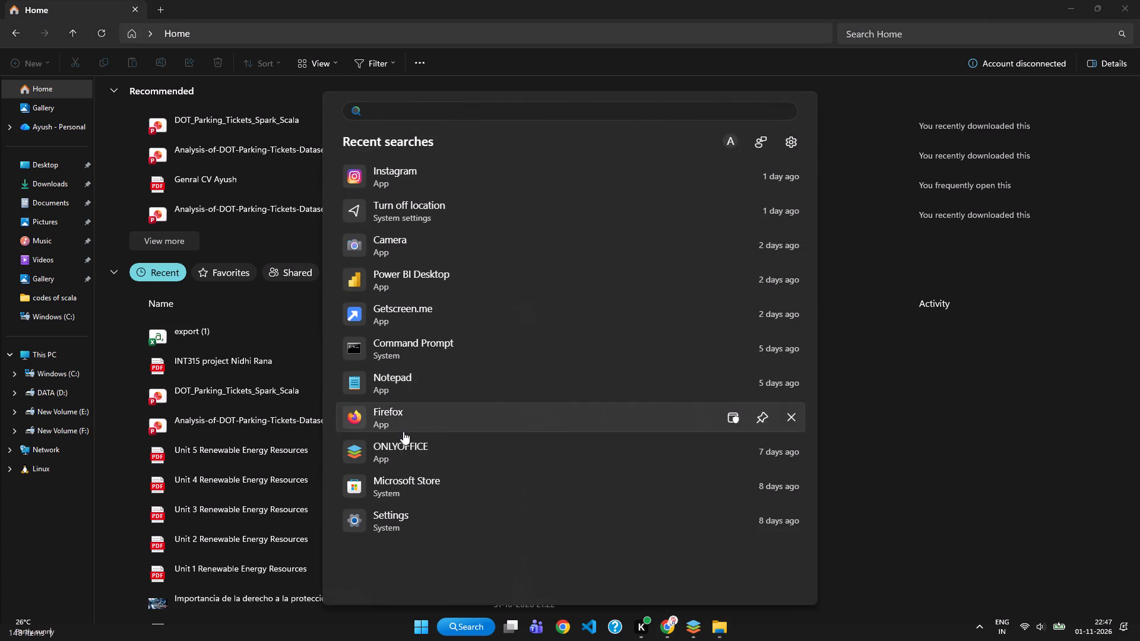
click(402, 440)
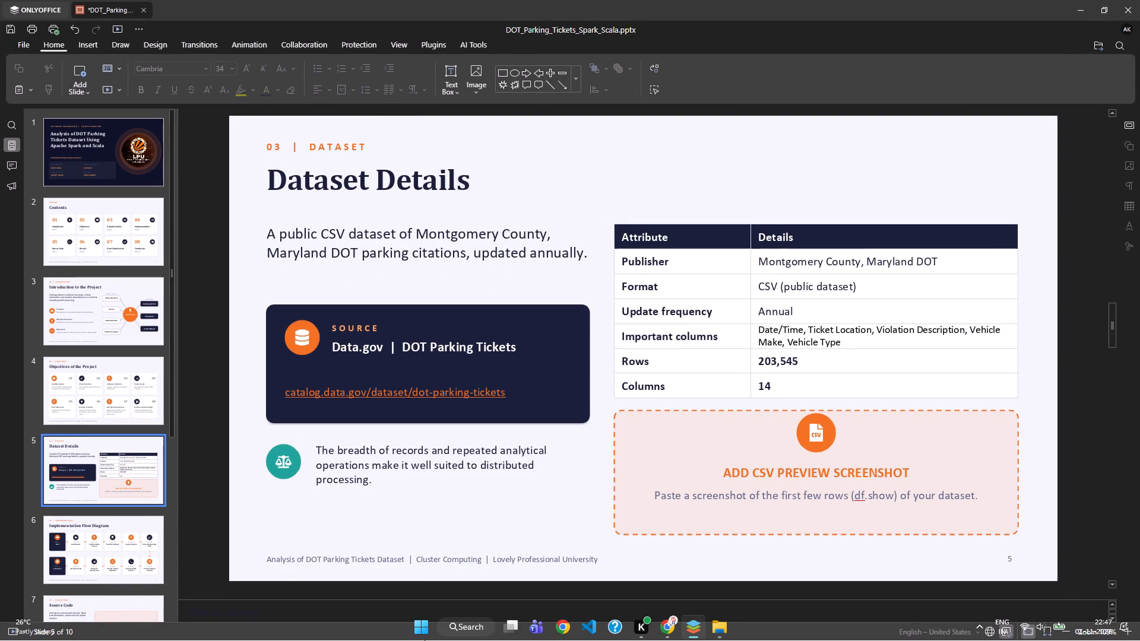
click(16, 46)
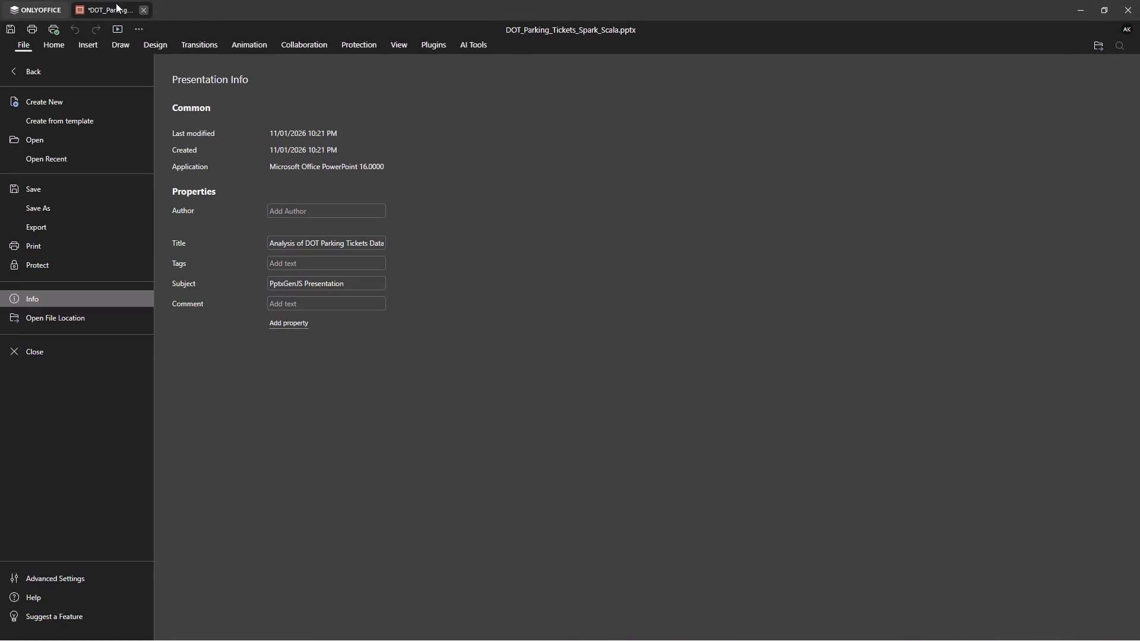
click(46, 135)
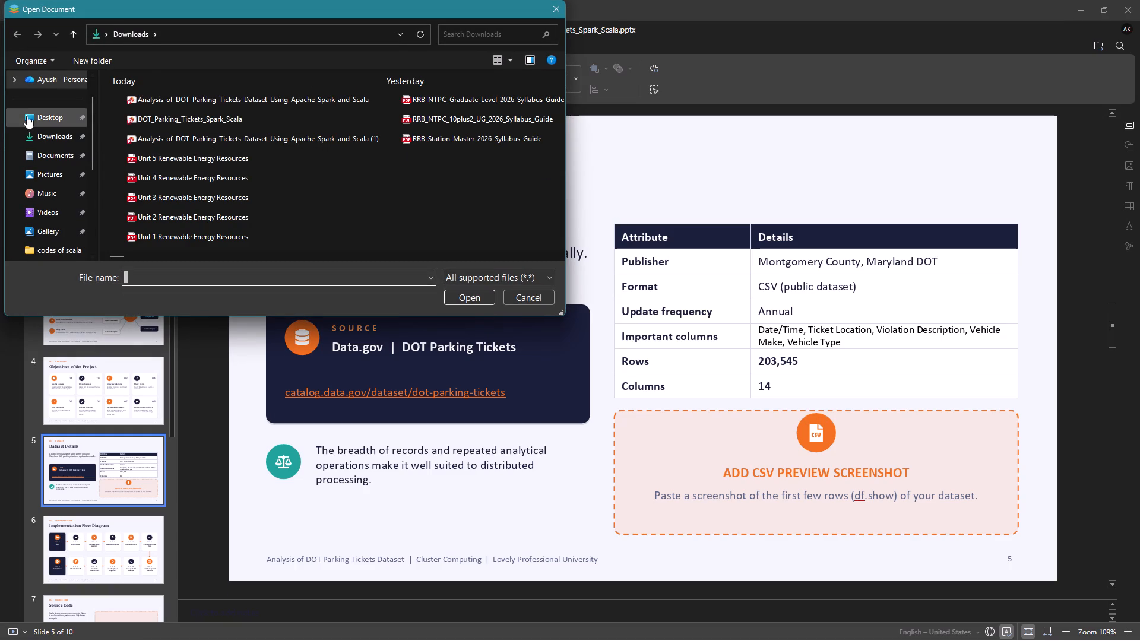
scroll(48, 90, up, 8)
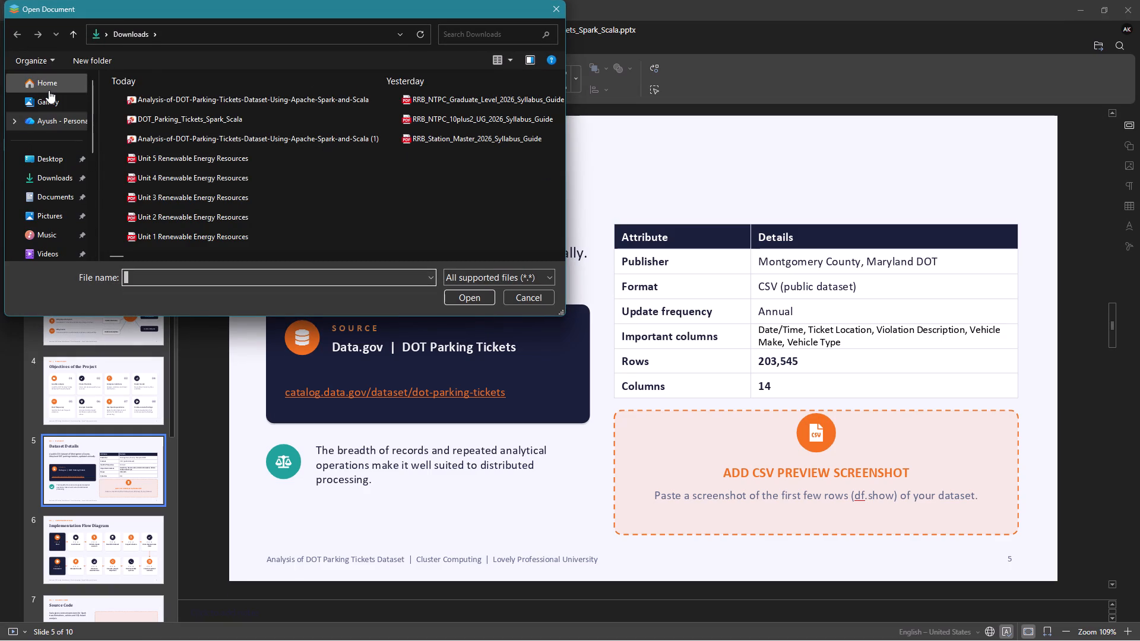
click(49, 90)
scroll(155, 168, down, 3)
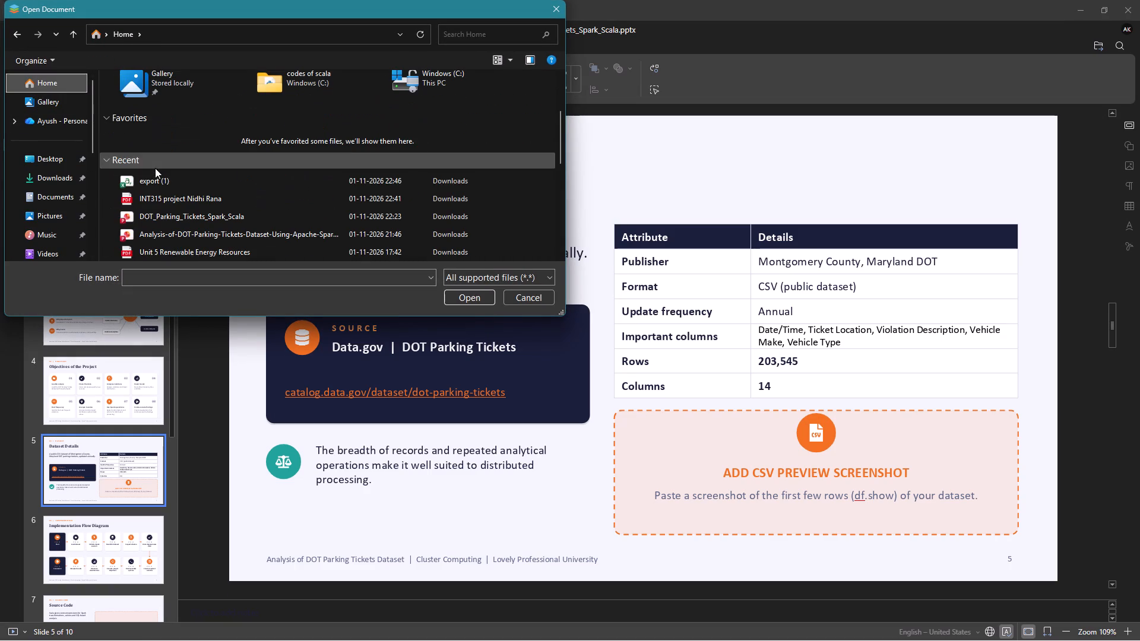
click(161, 177)
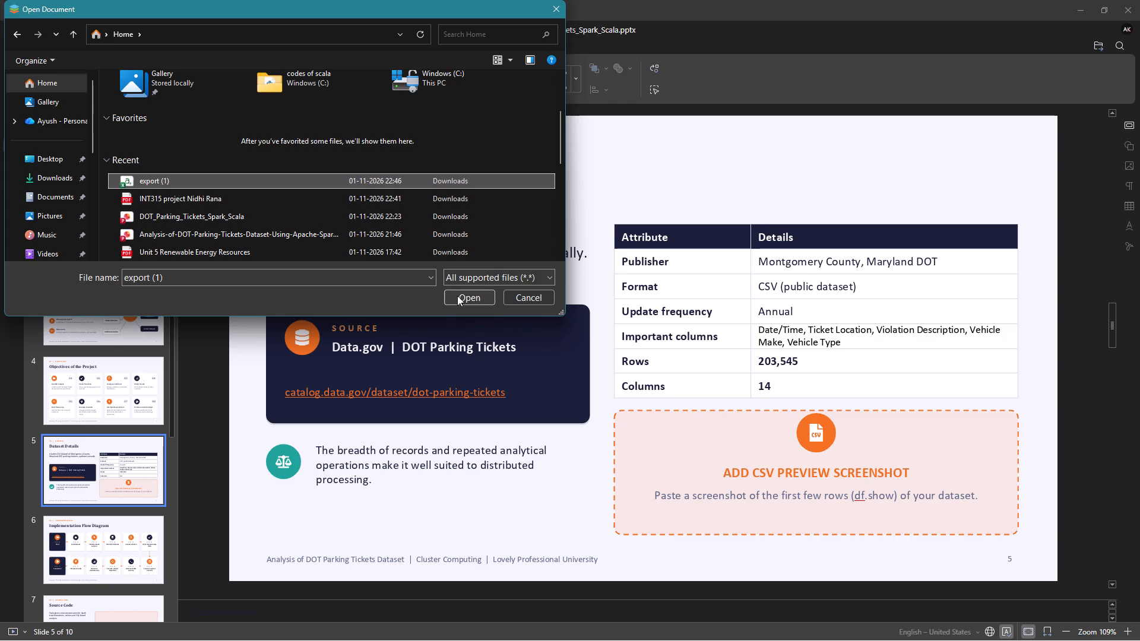
click(457, 296)
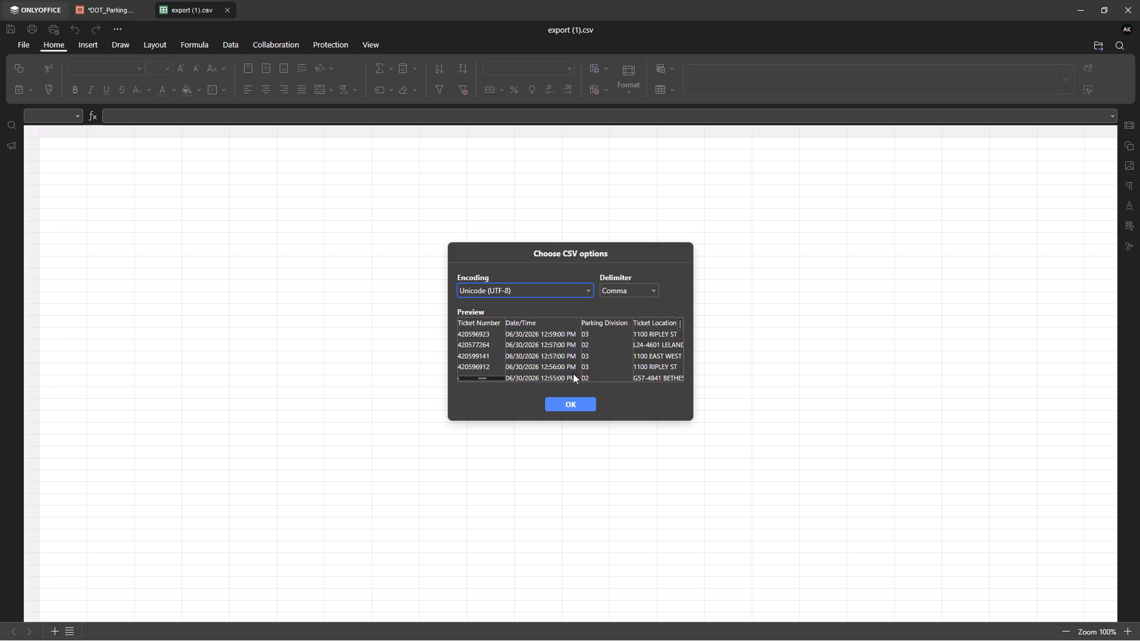
click(566, 399)
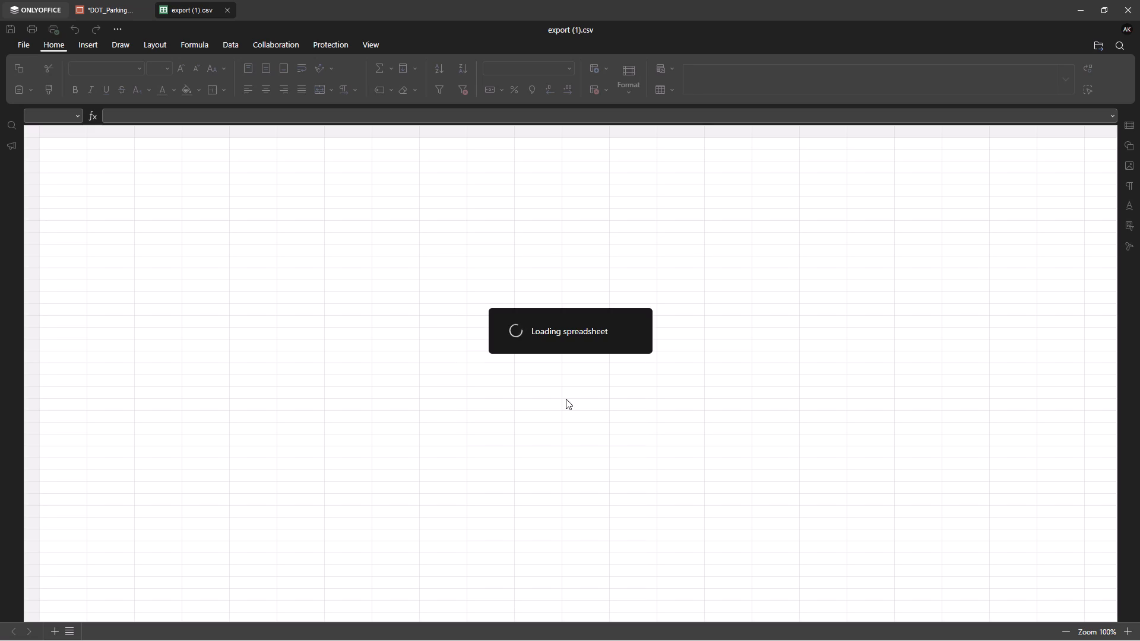
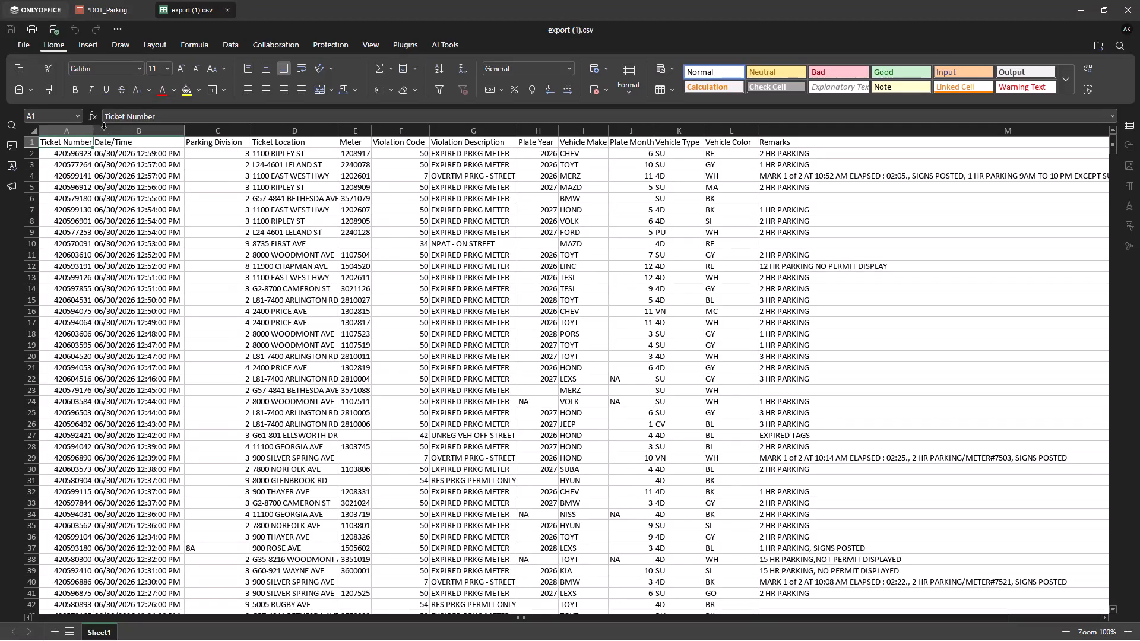
Format the whole CSV dataset, range A1:N203546, as a table with headers using Table style Light 13.
click(261, 289)
key(ctrl+a)
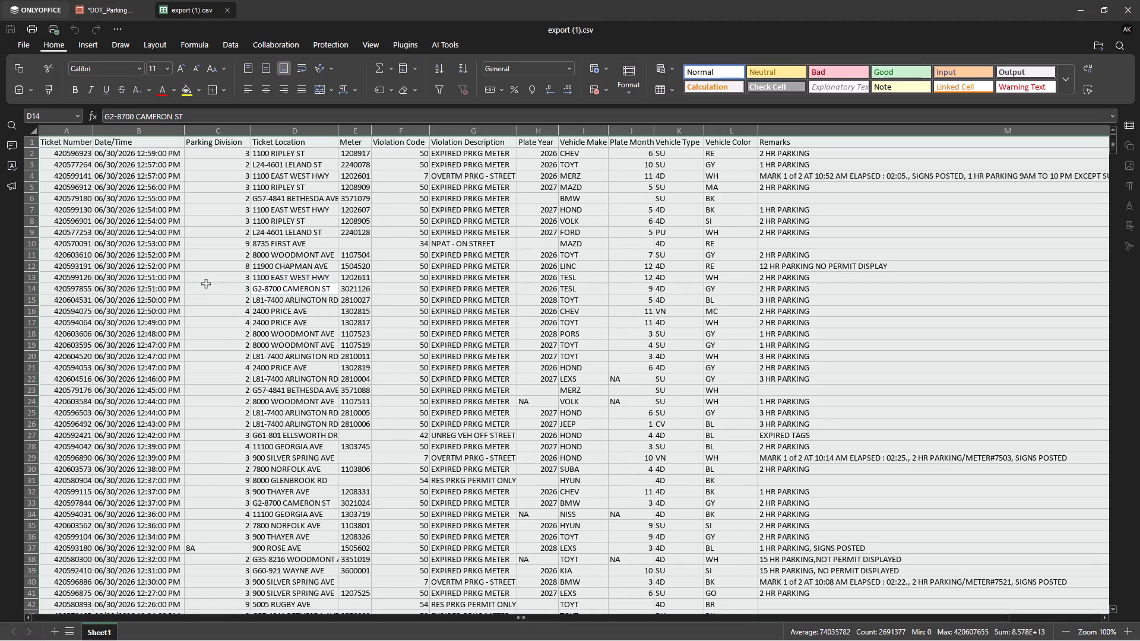
click(205, 283)
key(ctrl+a)
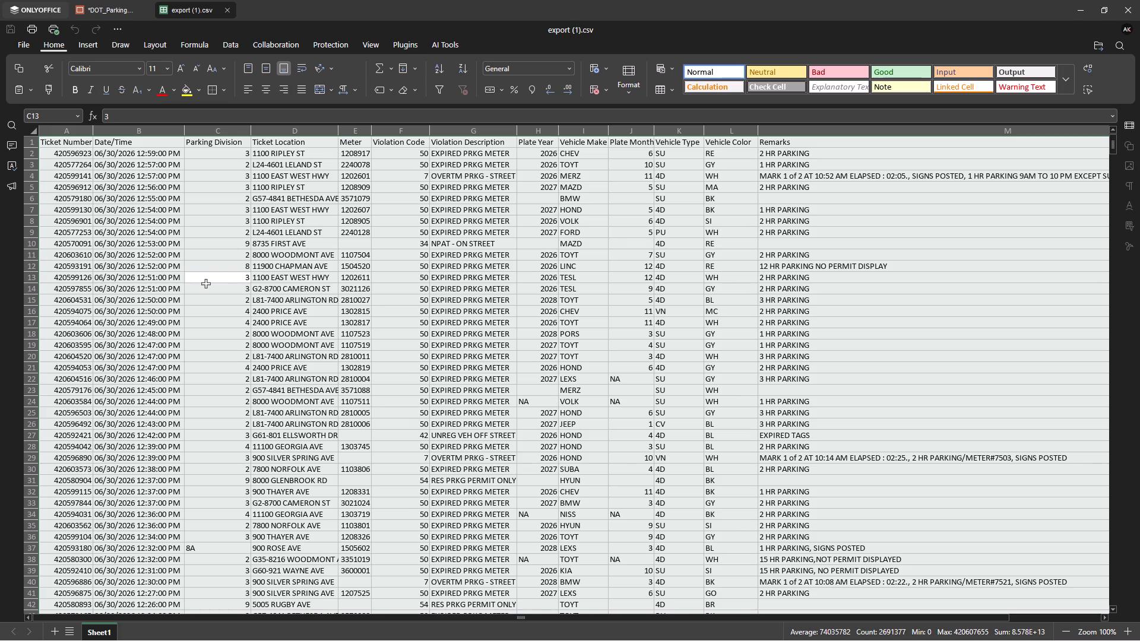
key(ctrl+shift+t)
key(ctrl+t)
click(633, 89)
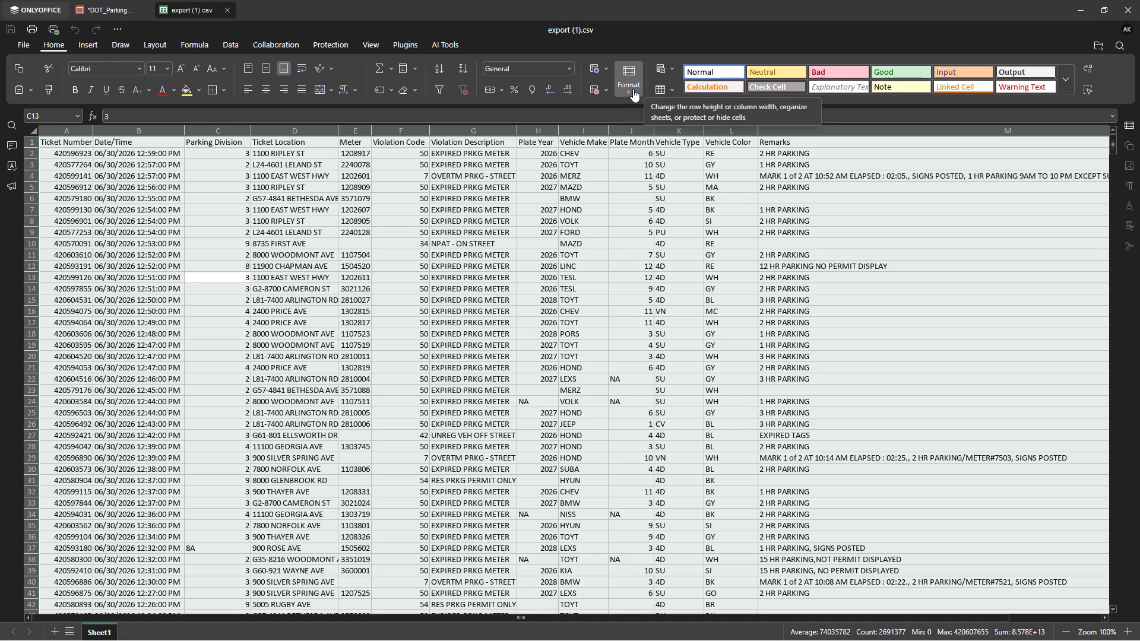
click(672, 88)
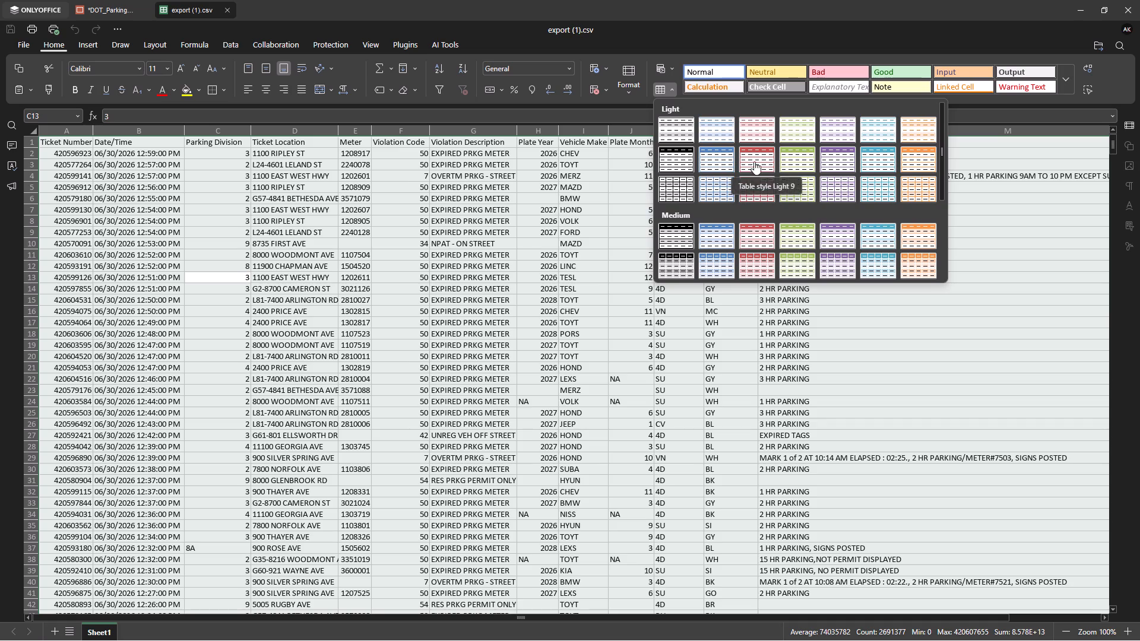
click(879, 165)
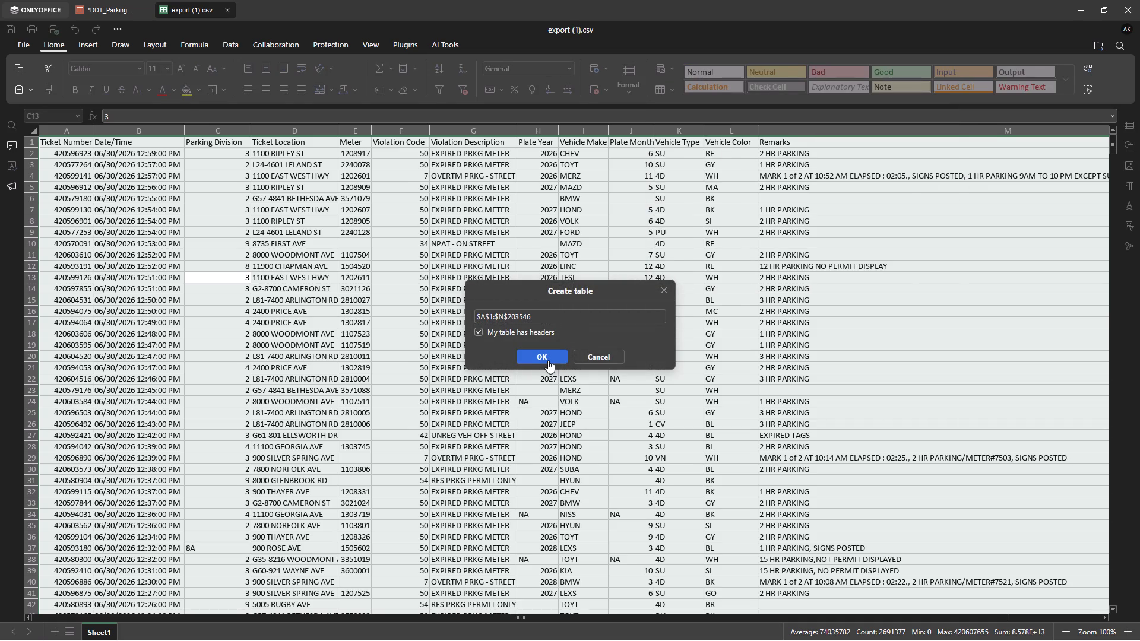
click(548, 360)
click(537, 357)
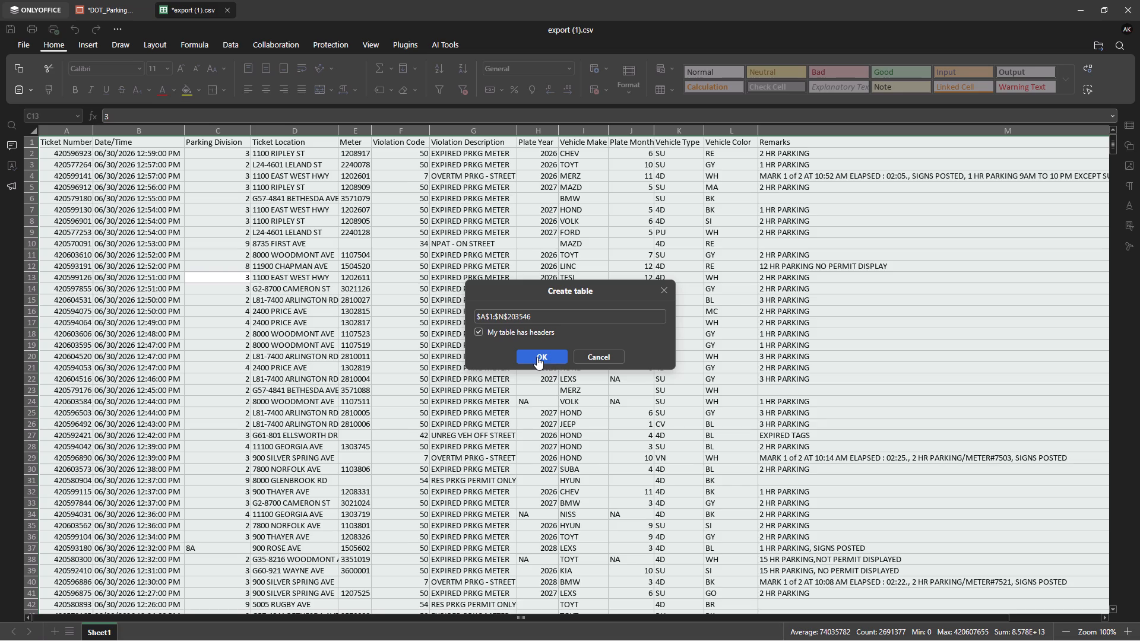
click(537, 357)
click(537, 357)
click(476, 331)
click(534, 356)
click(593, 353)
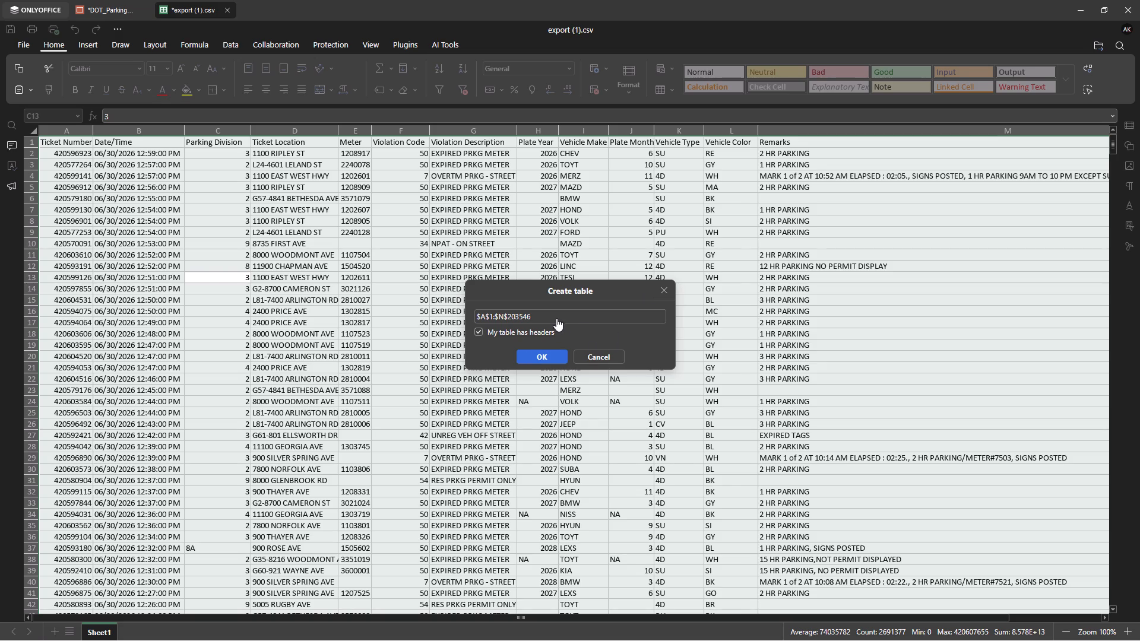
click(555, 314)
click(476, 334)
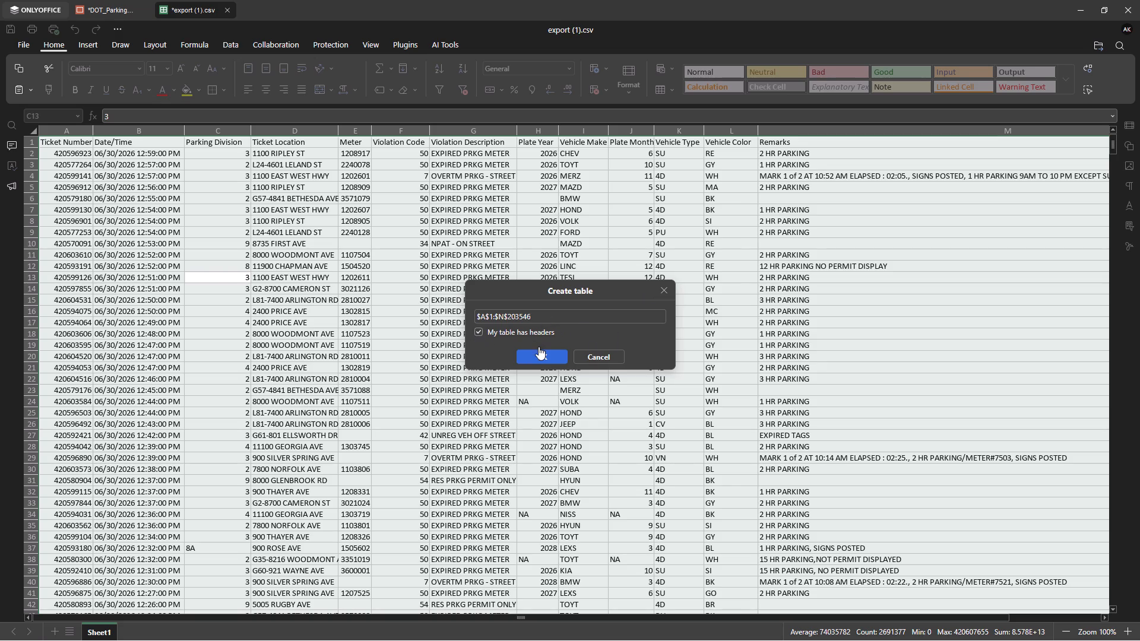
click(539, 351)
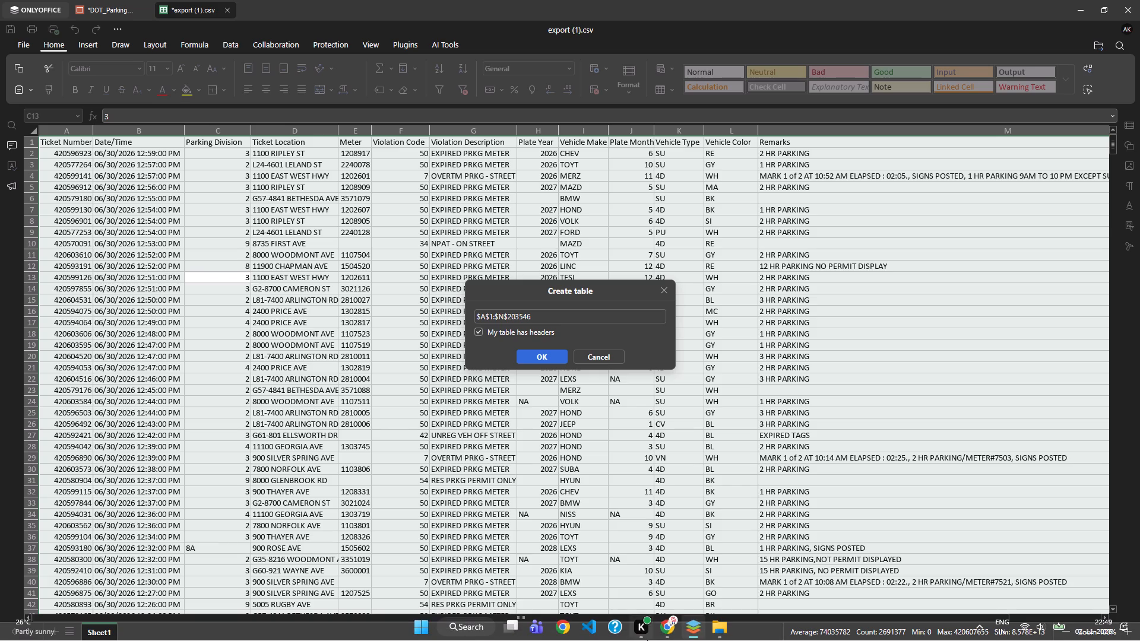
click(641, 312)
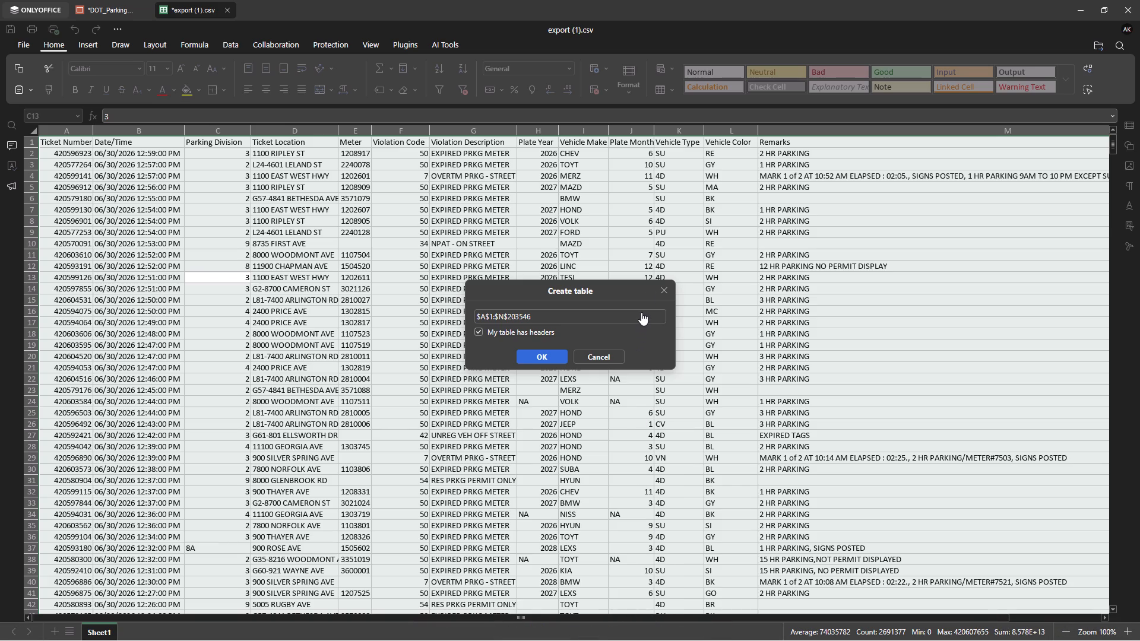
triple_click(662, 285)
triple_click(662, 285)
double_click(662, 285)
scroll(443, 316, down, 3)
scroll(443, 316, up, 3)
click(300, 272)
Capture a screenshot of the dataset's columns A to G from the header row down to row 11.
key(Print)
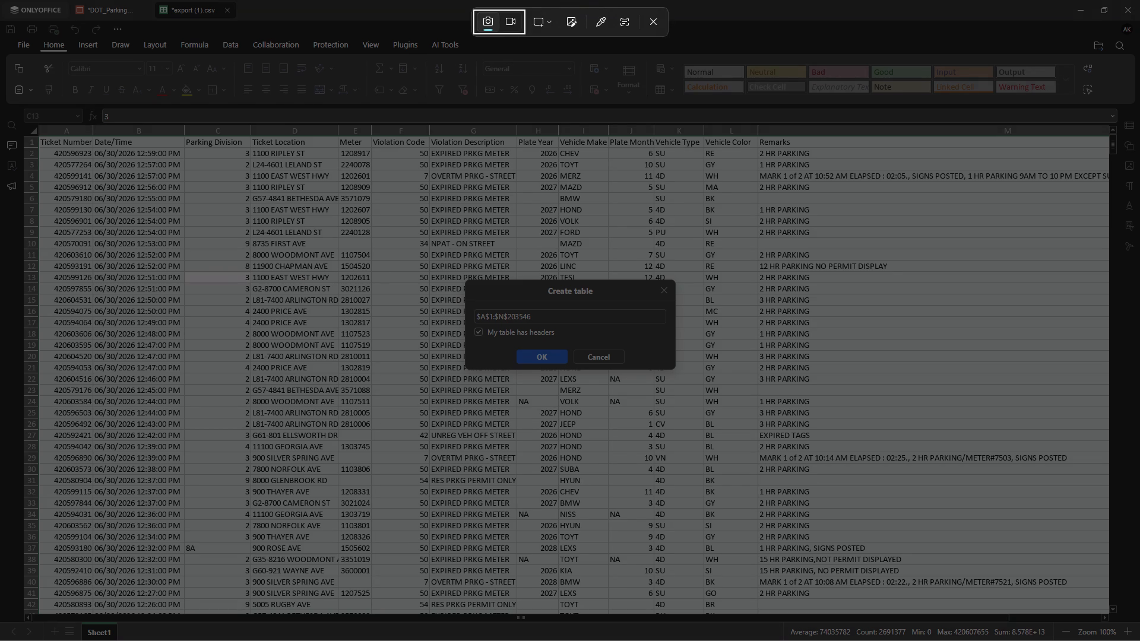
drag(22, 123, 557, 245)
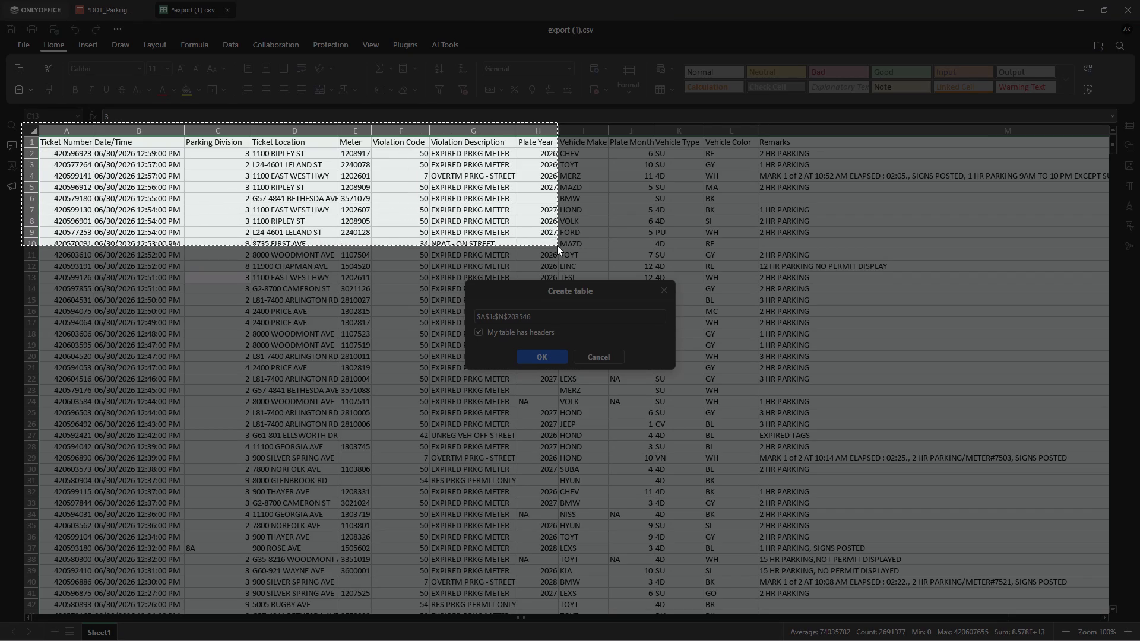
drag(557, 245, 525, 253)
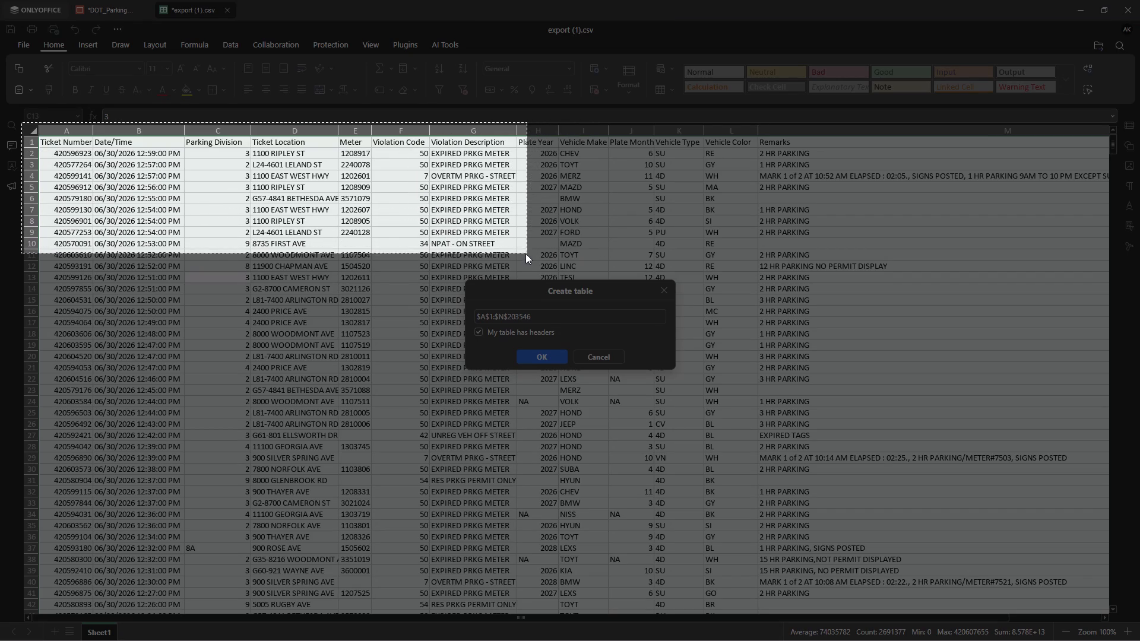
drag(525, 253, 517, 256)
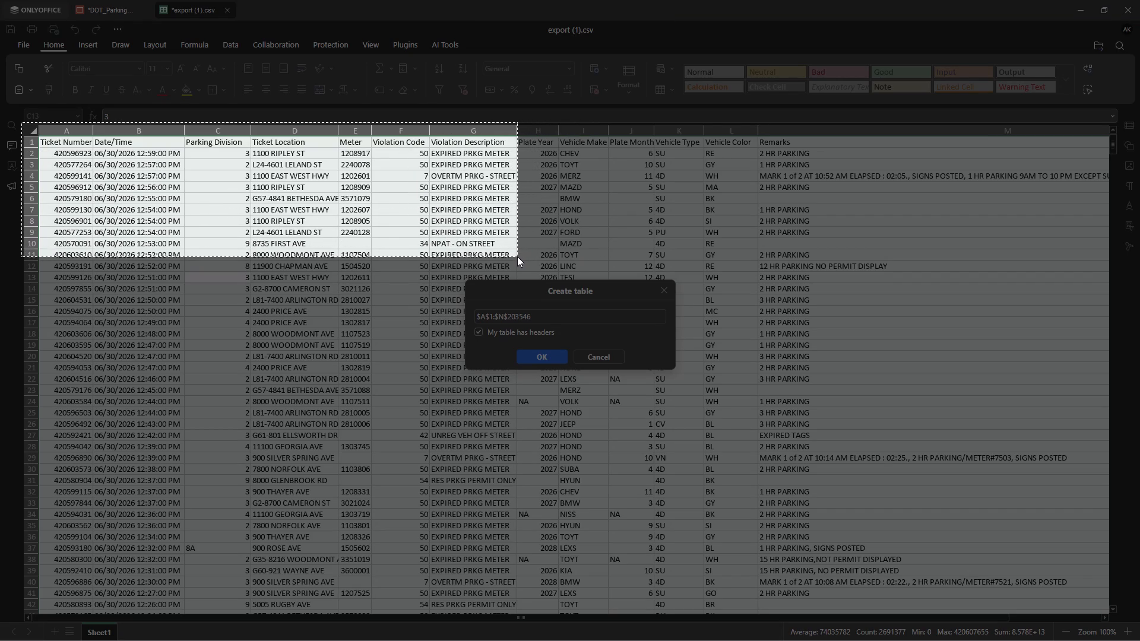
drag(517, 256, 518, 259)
Capture a screenshot of the formatted table from Ticket Number to Vehicle Make, covering the header row down to row 15.
scroll(517, 297, up, 5)
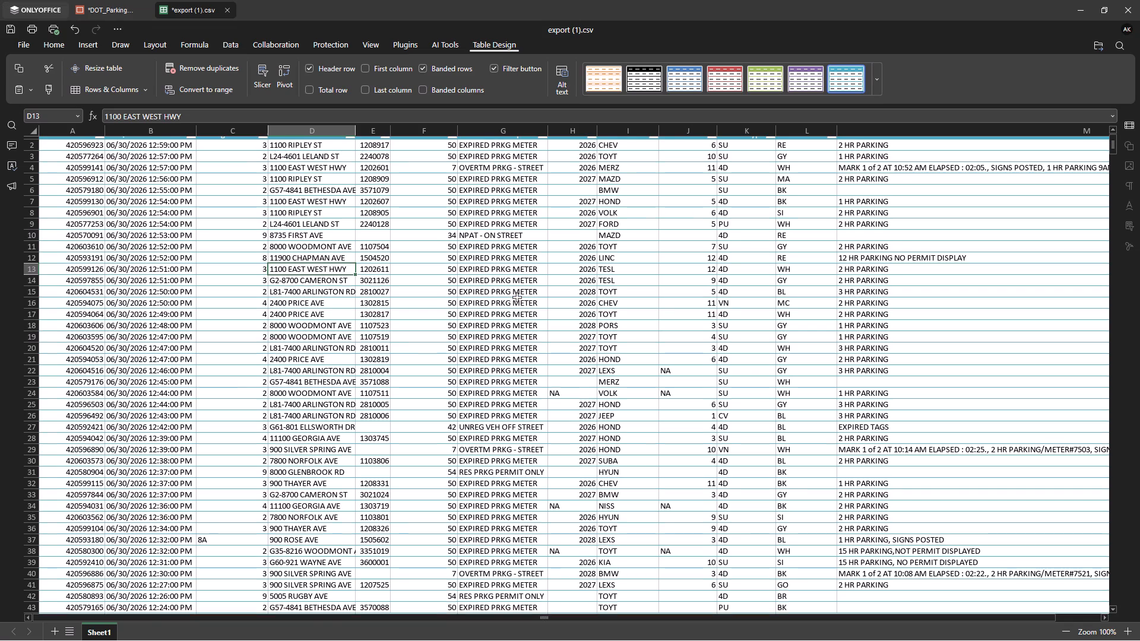
scroll(517, 297, down, 2)
scroll(517, 297, up, 6)
scroll(517, 297, right, 1)
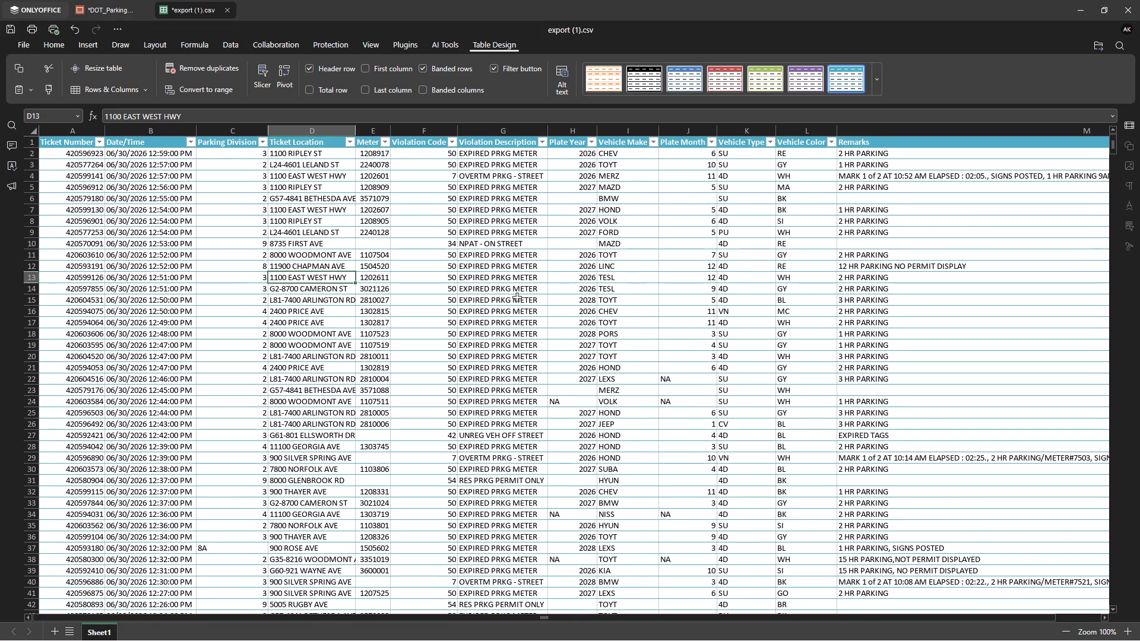
key(Print)
drag(22, 123, 596, 296)
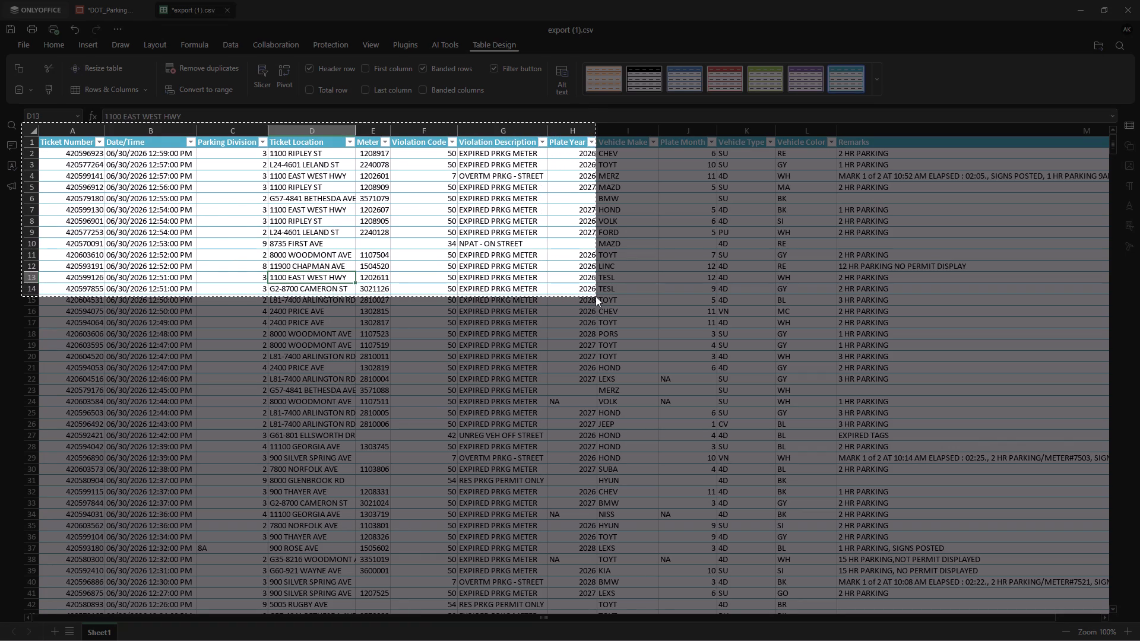
drag(596, 296, 660, 303)
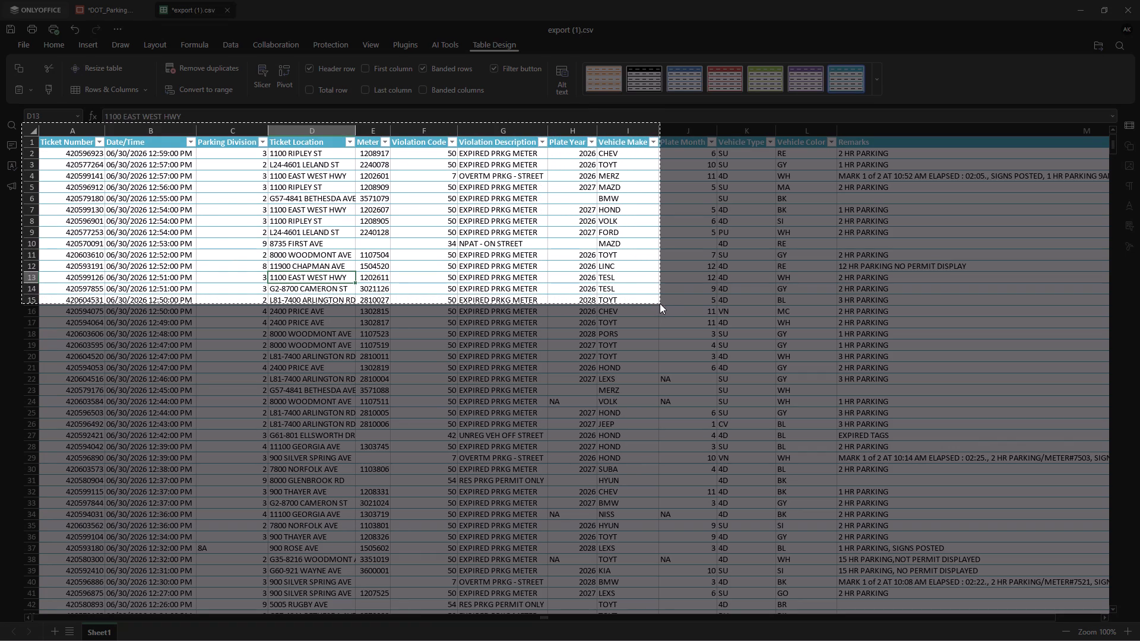
drag(660, 303, 655, 304)
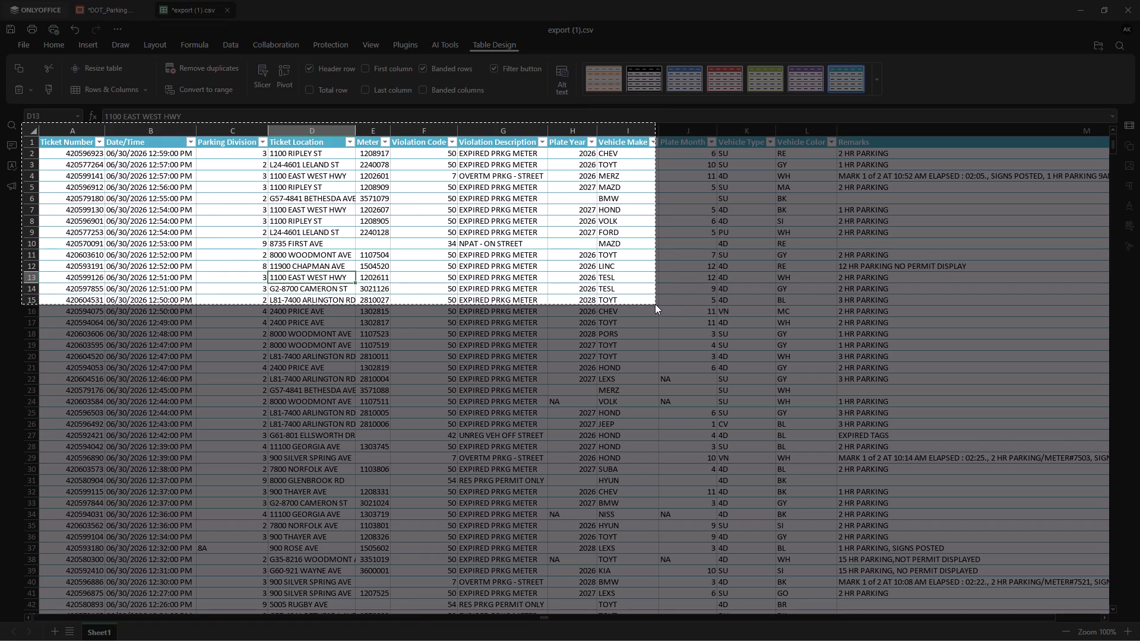
drag(655, 304, 657, 305)
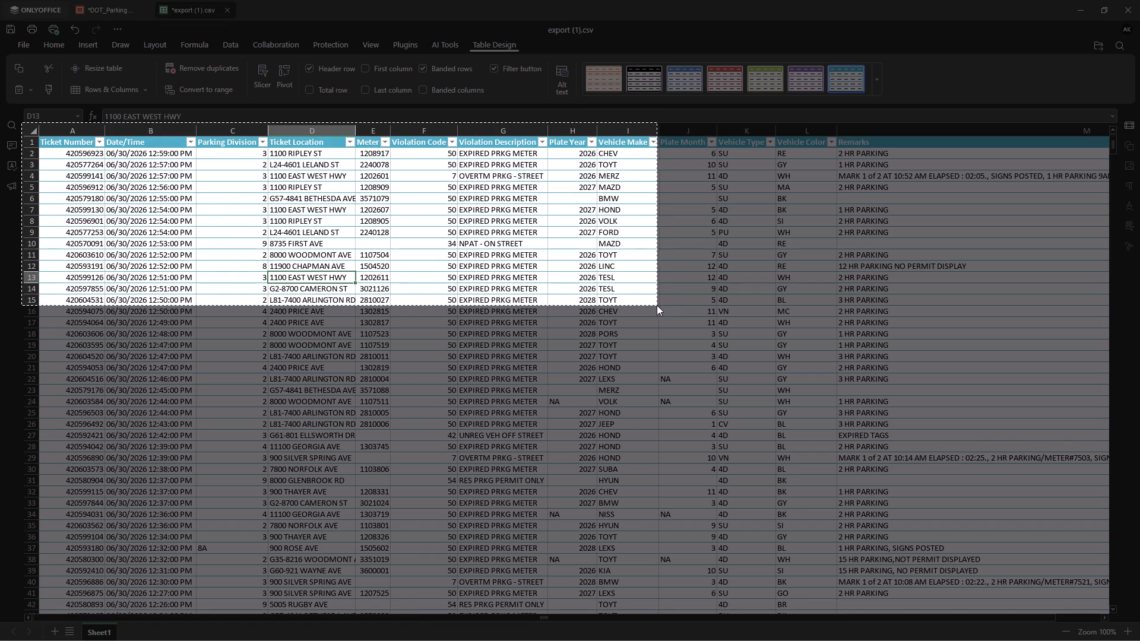
drag(657, 305, 658, 306)
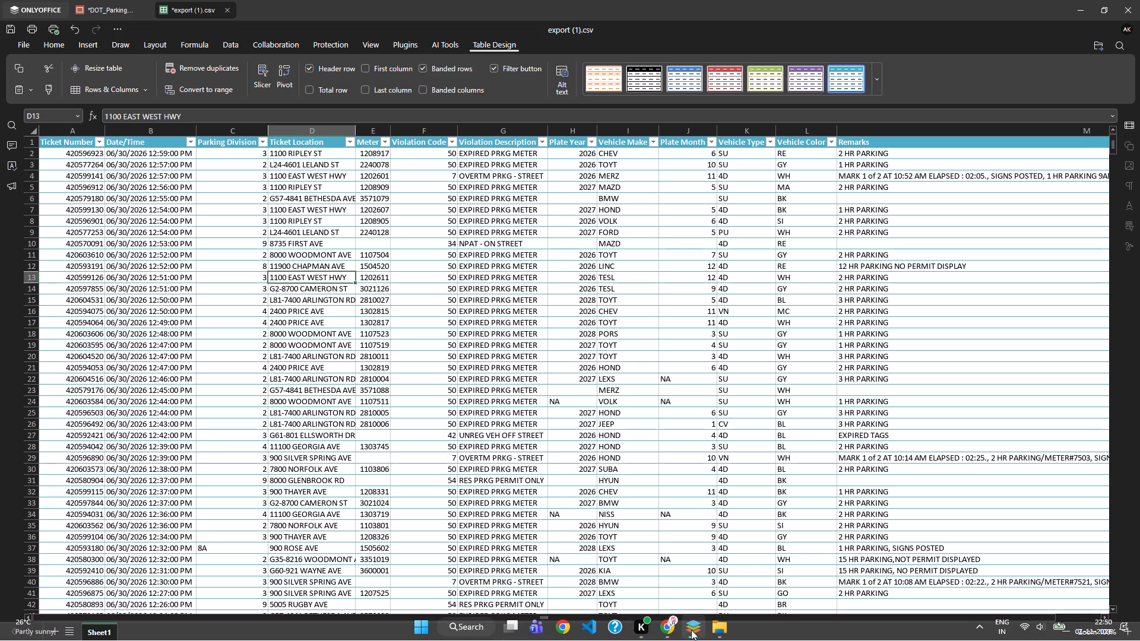
Return to the DOT Parking Tickets presentation and delete the paste-a-screenshot instruction text box from the Dataset Details placeholder.
click(100, 3)
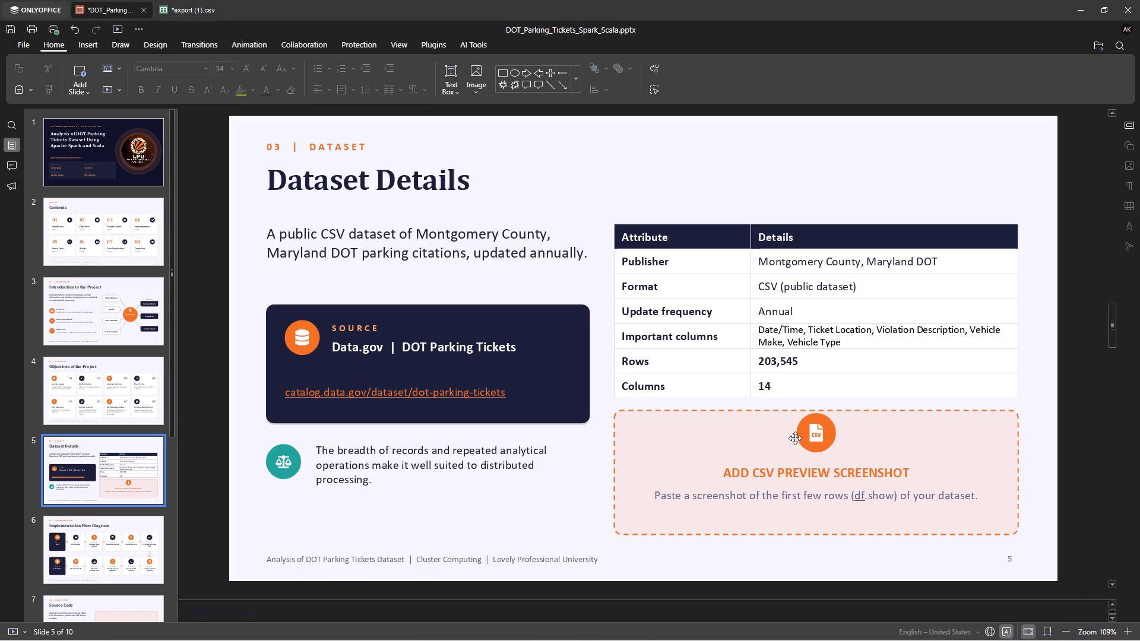
click(821, 450)
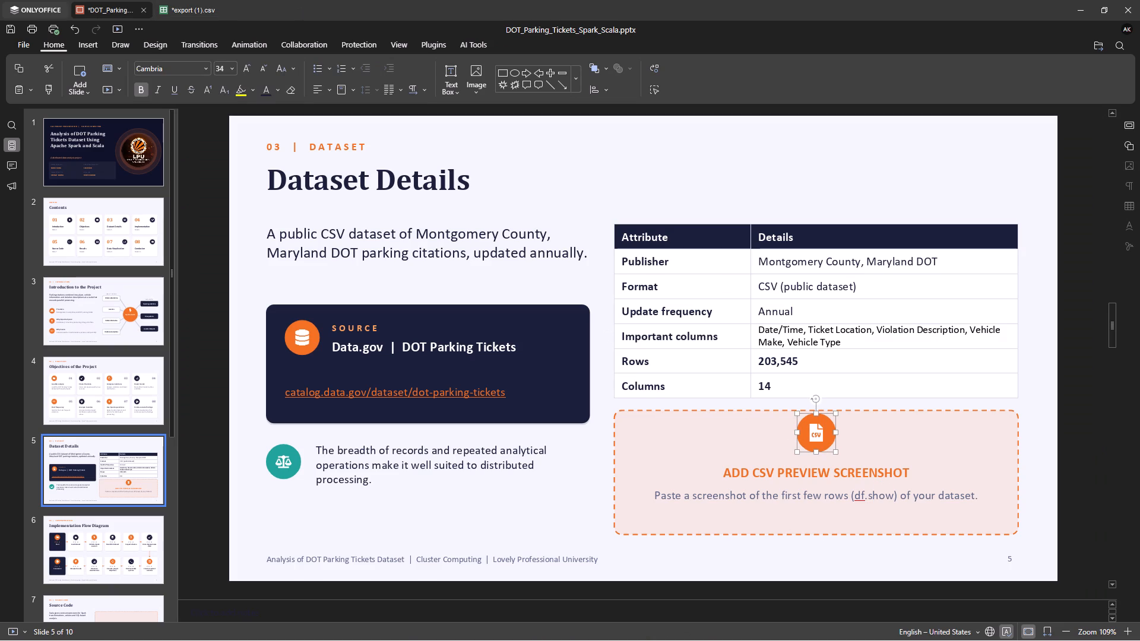
click(963, 507)
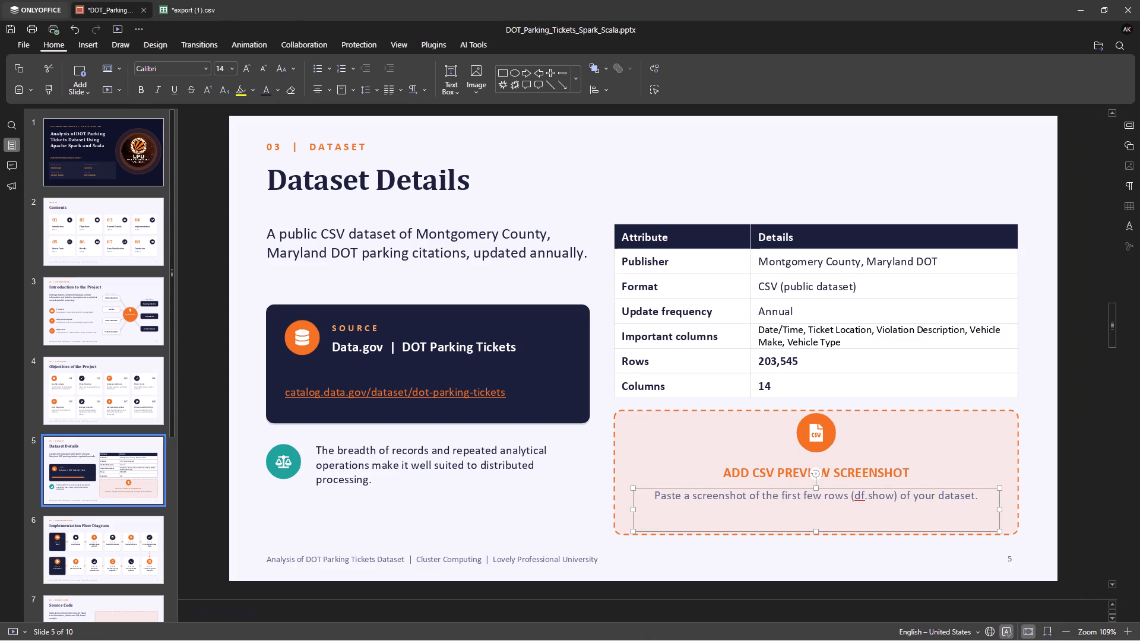
click(879, 476)
click(976, 503)
key(BackSpace)
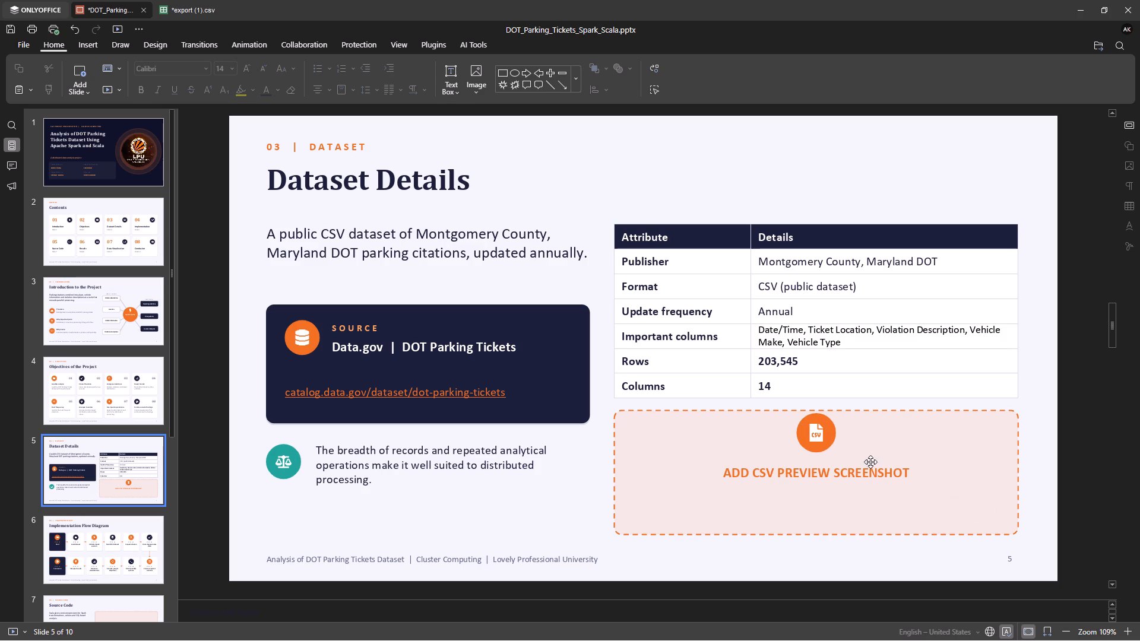
Clear the ADD CSV PREVIEW SCREENSHOT text from the dashed placeholder on the Dataset Details slide.
click(870, 466)
key(BackSpace)
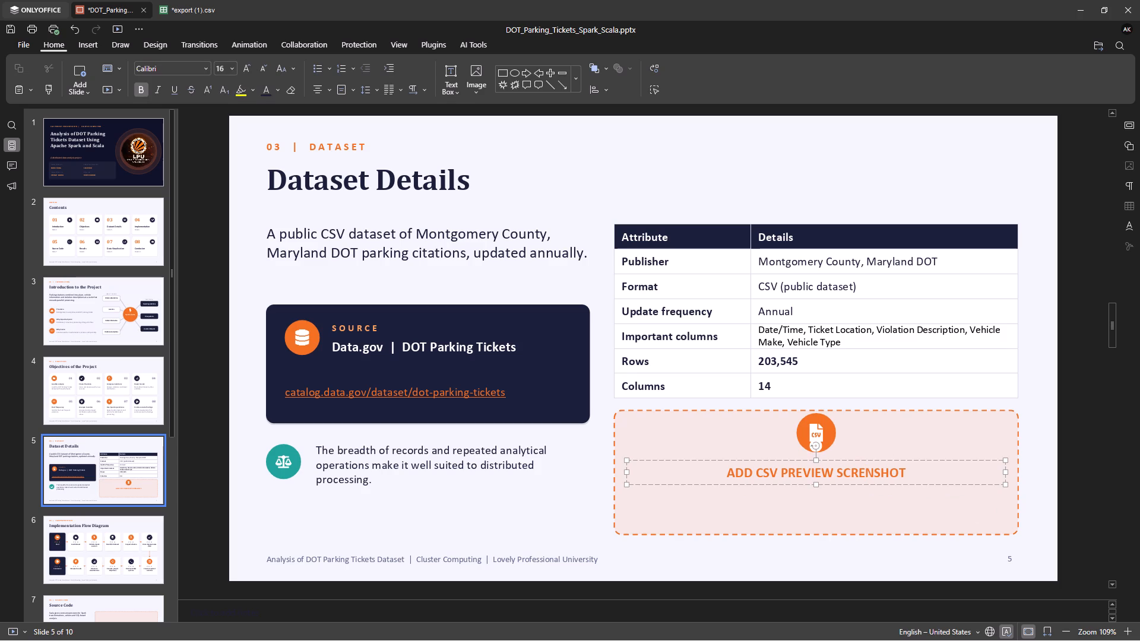
click(904, 475)
key(BackSpace)
key(BackSpace)
key(BackSpace)
key(BackSpace)
key(BackSpace)
key(BackSpace)
key(BackSpace)
key(BackSpace)
key(BackSpace)
key(BackSpace)
key(BackSpace)
key(BackSpace)
key(BackSpace)
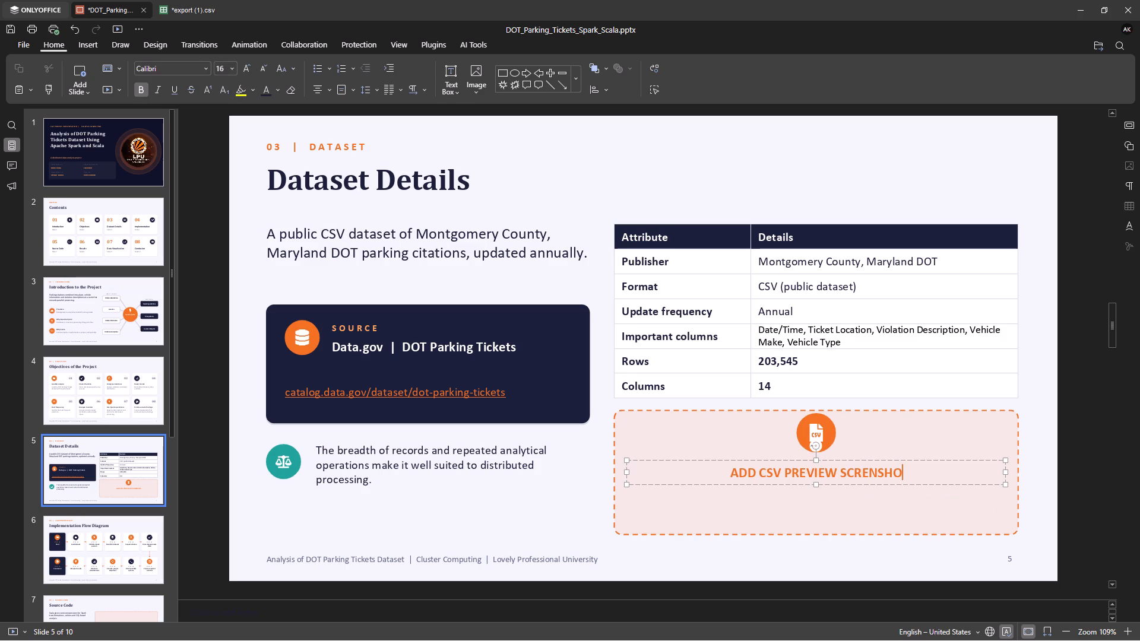
key(BackSpace)
key(BackSpace)
key(BackSpace)
key(BackSpace)
key(BackSpace)
key(BackSpace)
key(BackSpace)
key(BackSpace)
key(BackSpace)
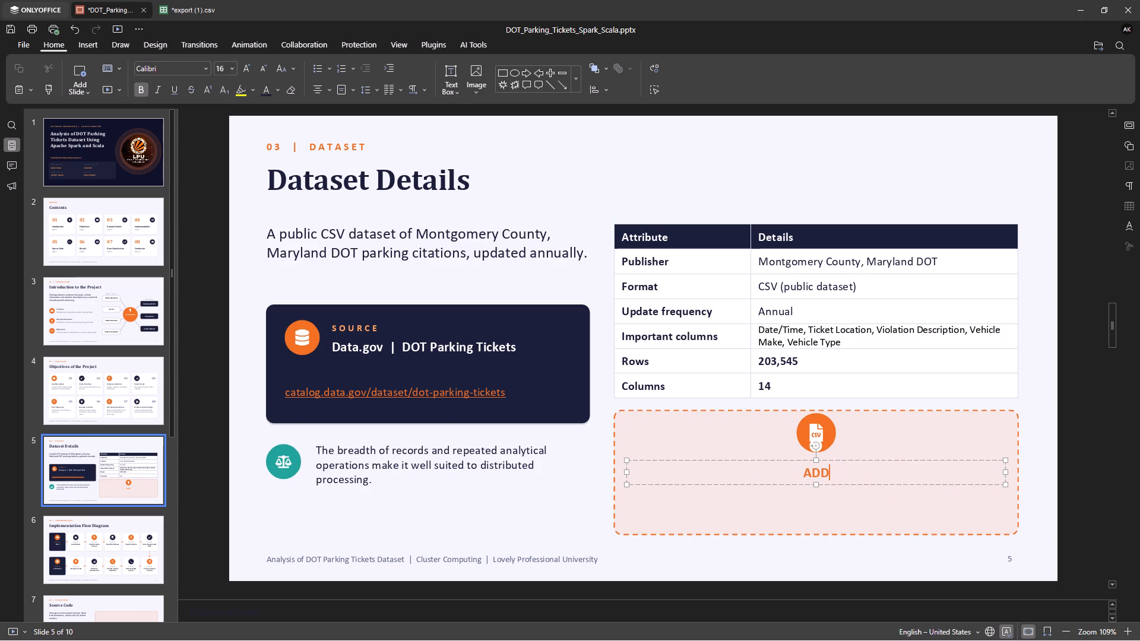
key(BackSpace)
key(BackSpace)
key(BackSpace)
key(BackSpace)
click(894, 443)
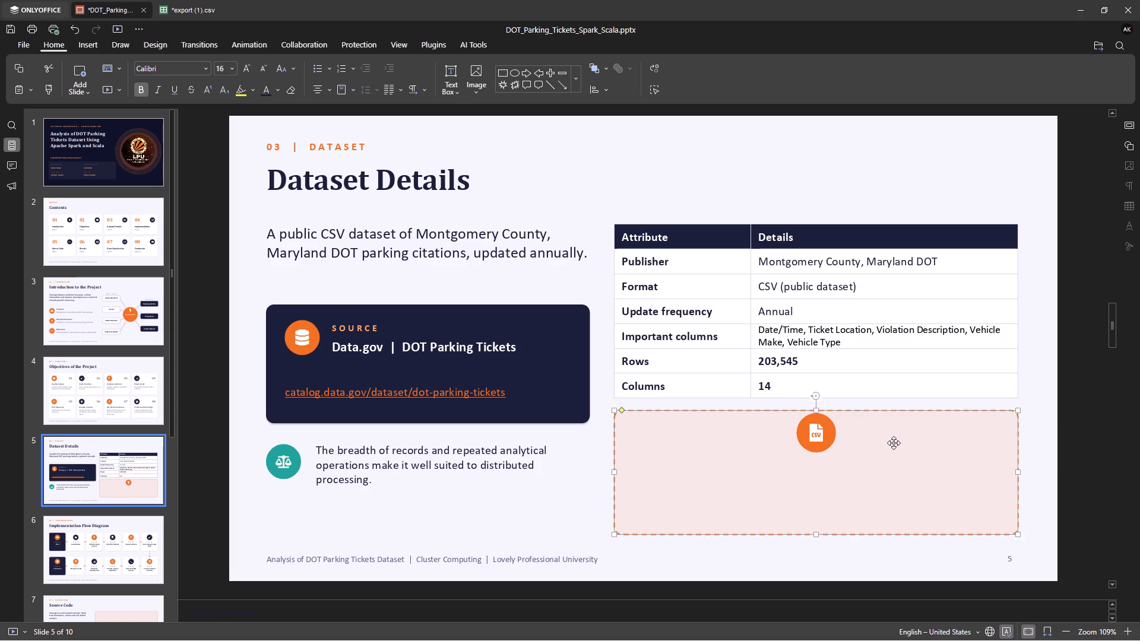
click(856, 499)
click(844, 480)
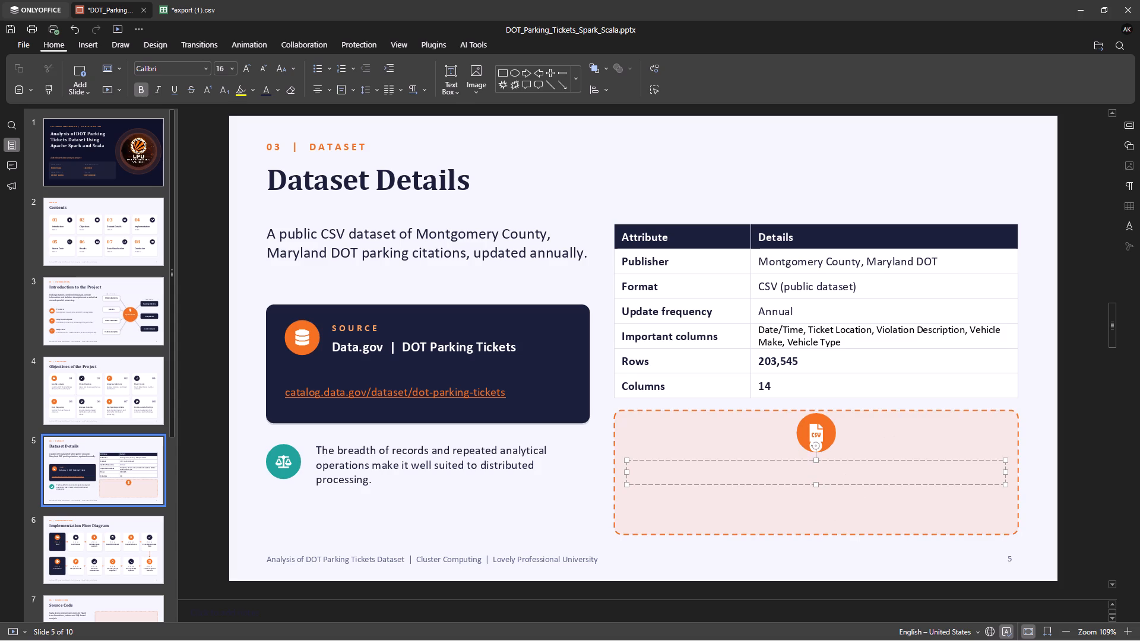
key(Delete)
click(849, 491)
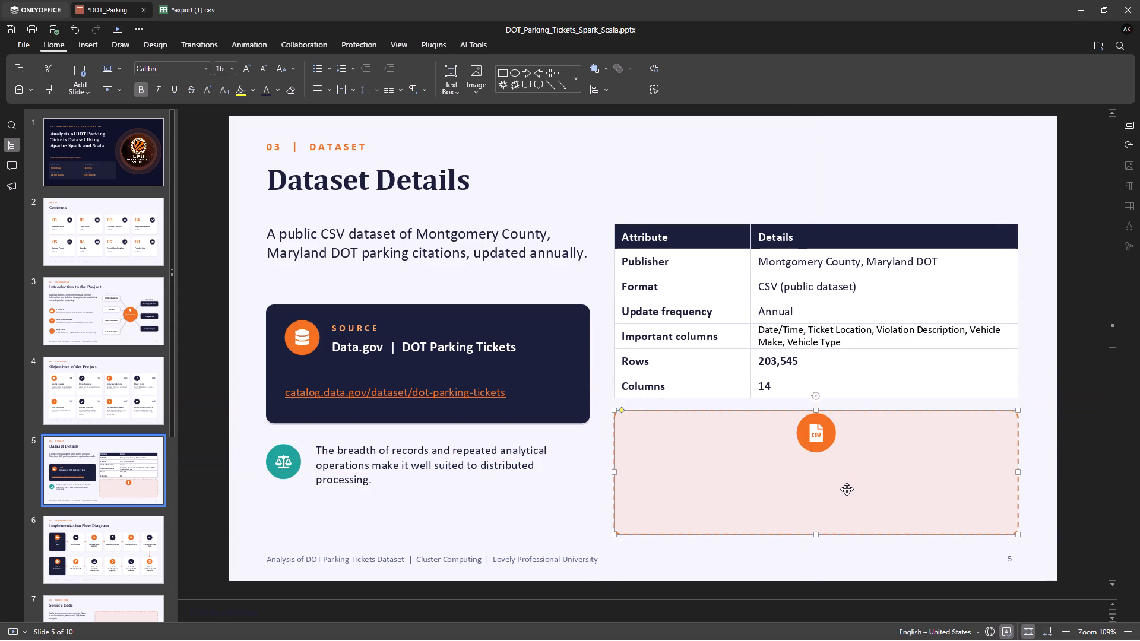
Delete the CSV file icon and the orange circle behind it from the dashed placeholder.
click(820, 433)
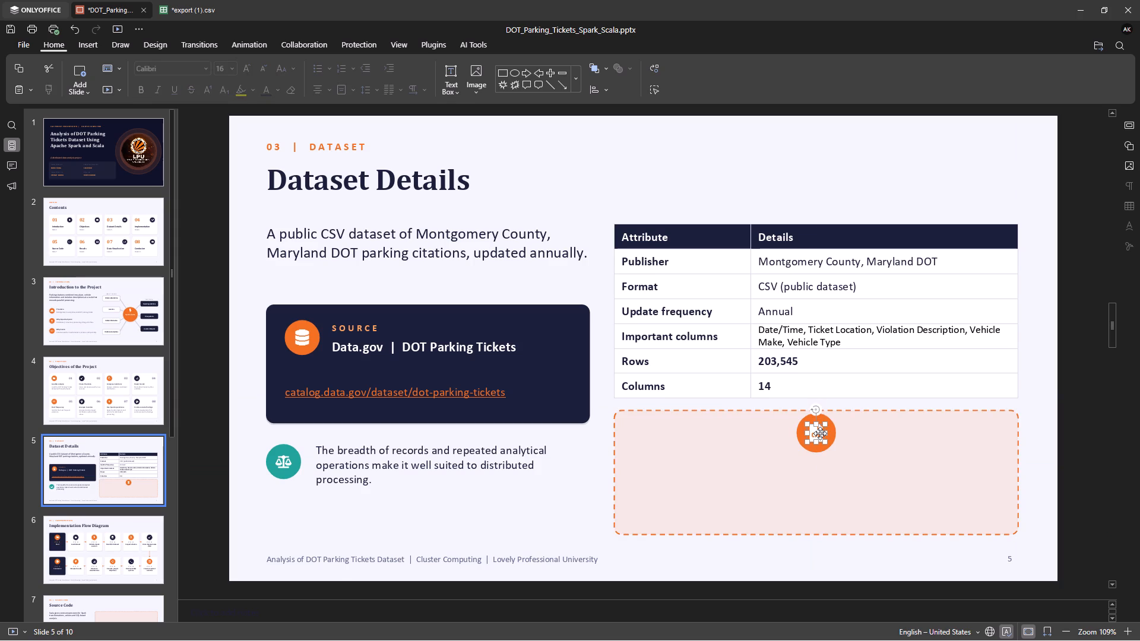
key(BackSpace)
click(820, 433)
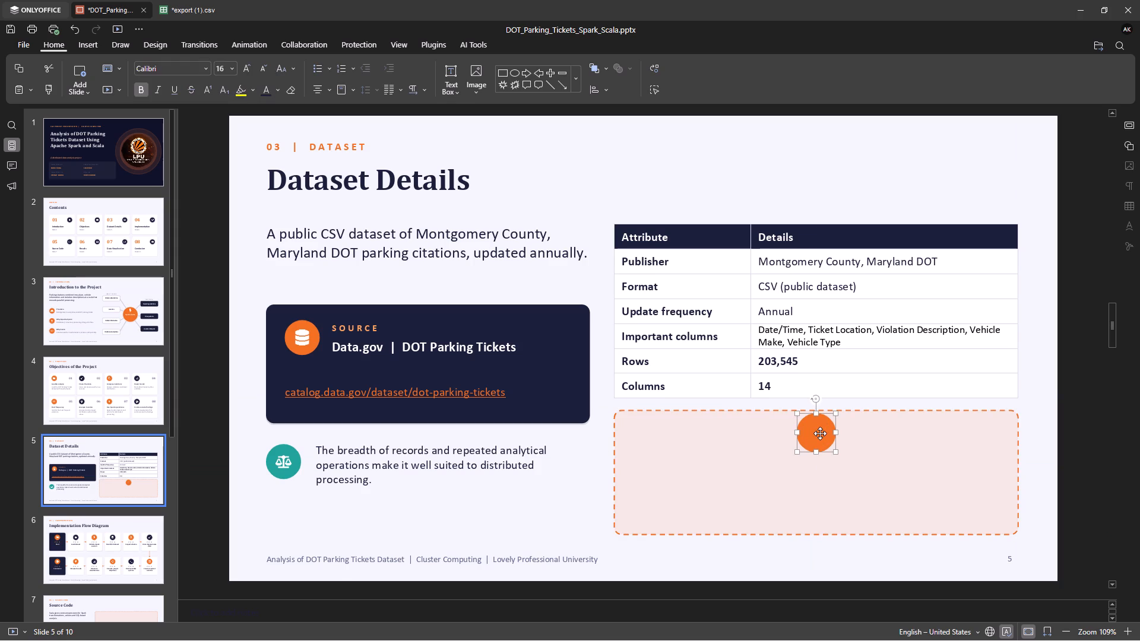
key(Delete)
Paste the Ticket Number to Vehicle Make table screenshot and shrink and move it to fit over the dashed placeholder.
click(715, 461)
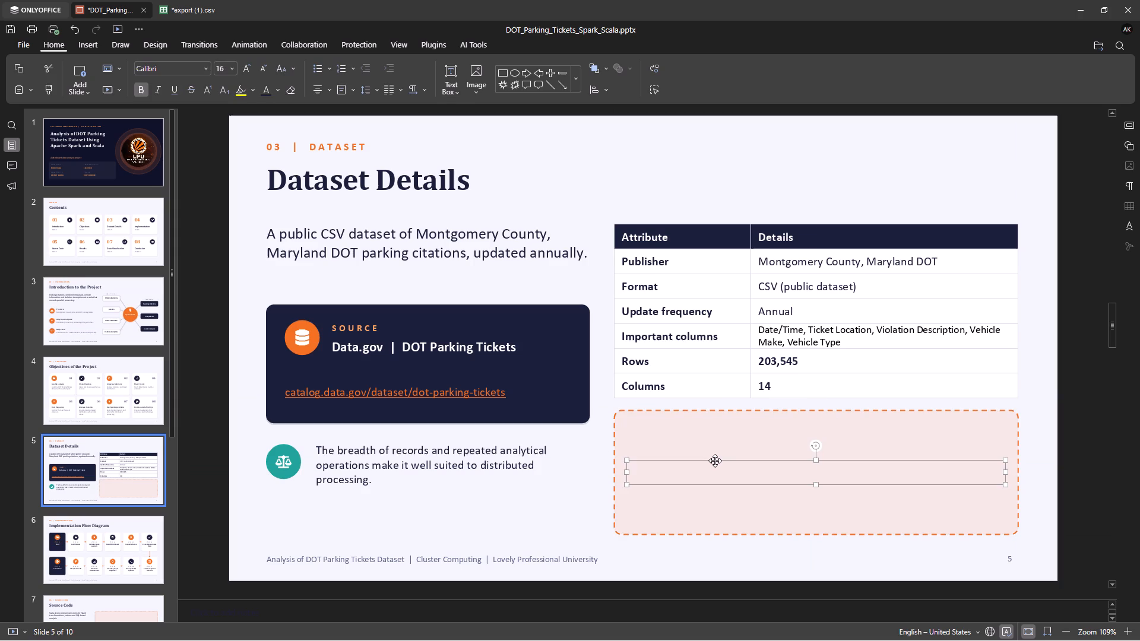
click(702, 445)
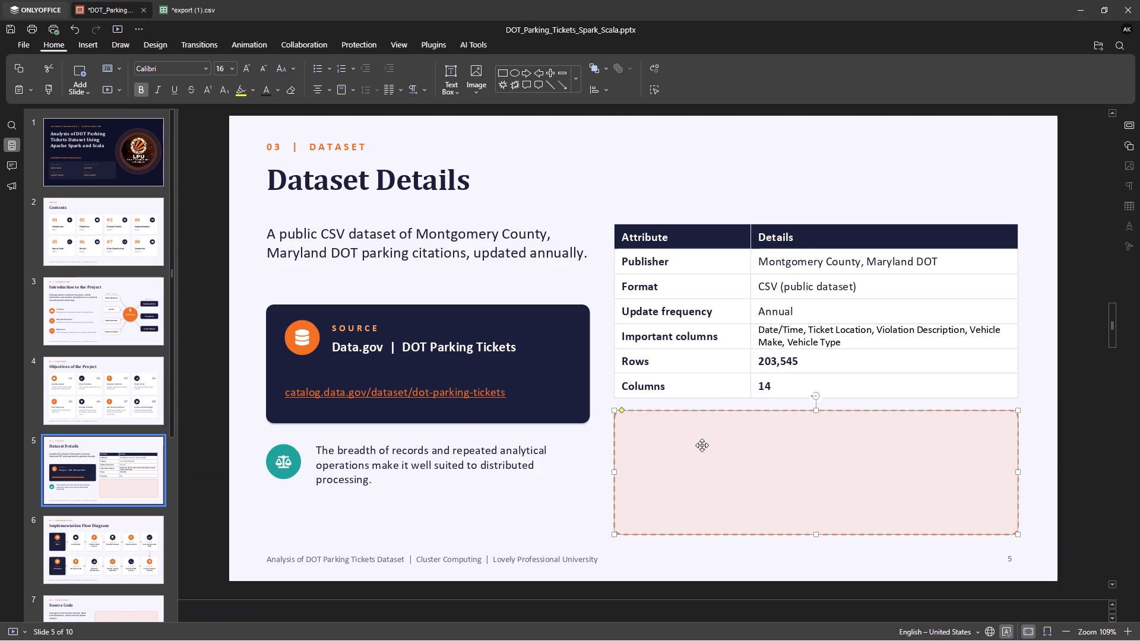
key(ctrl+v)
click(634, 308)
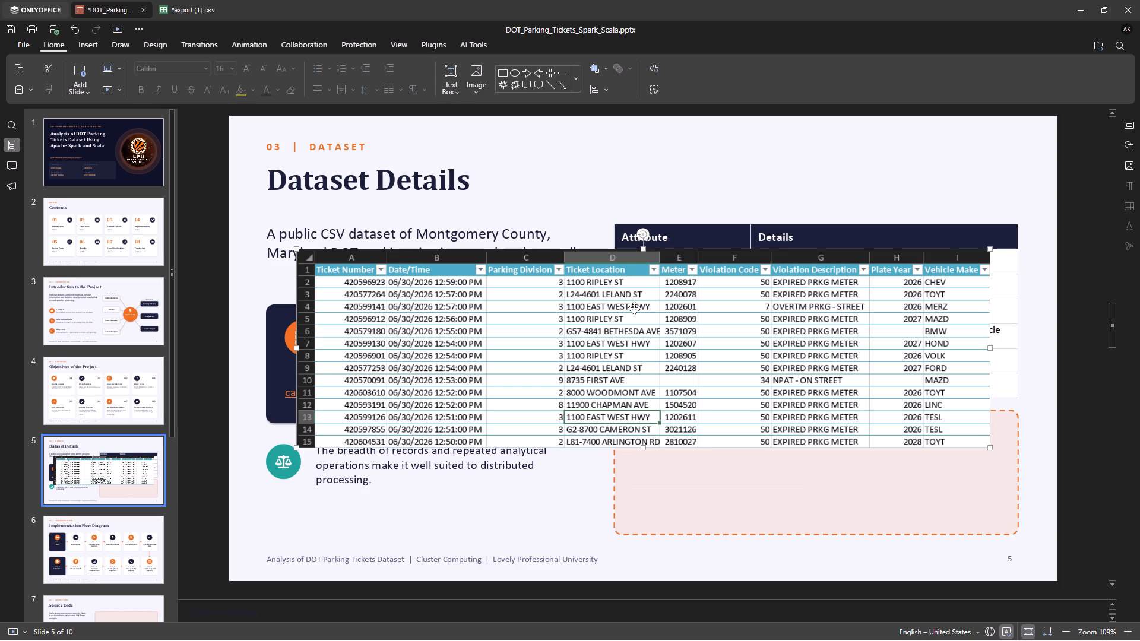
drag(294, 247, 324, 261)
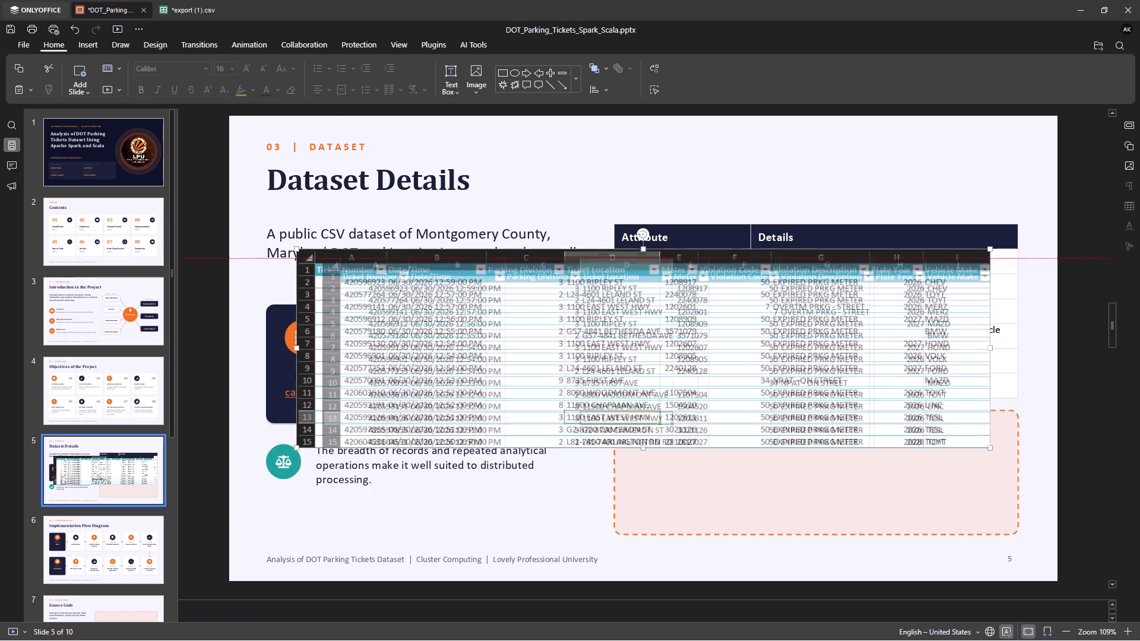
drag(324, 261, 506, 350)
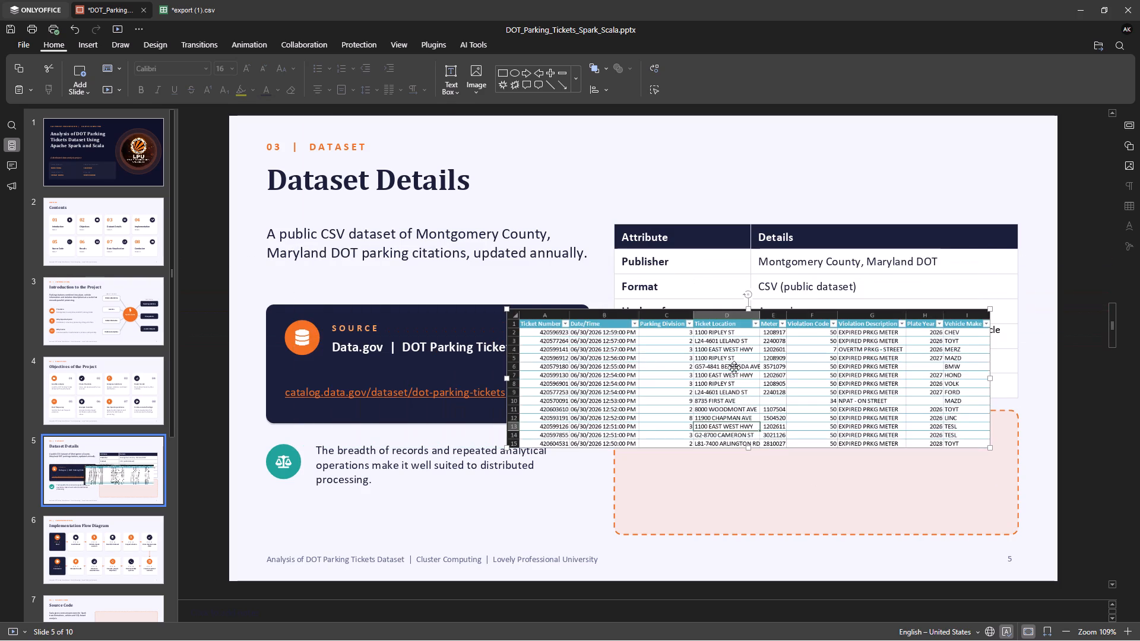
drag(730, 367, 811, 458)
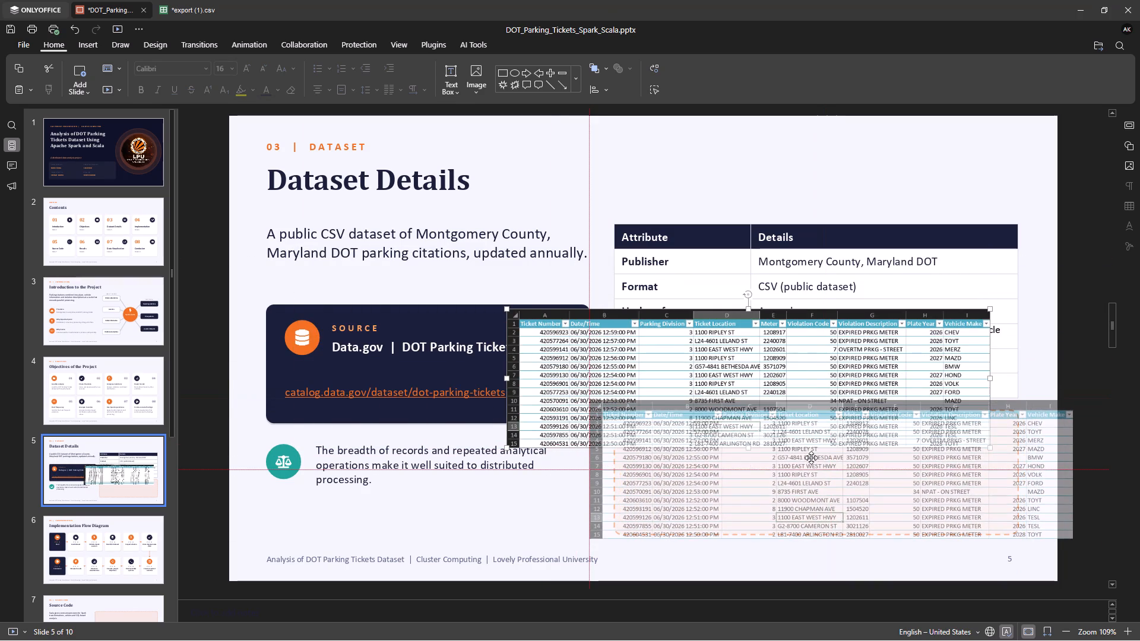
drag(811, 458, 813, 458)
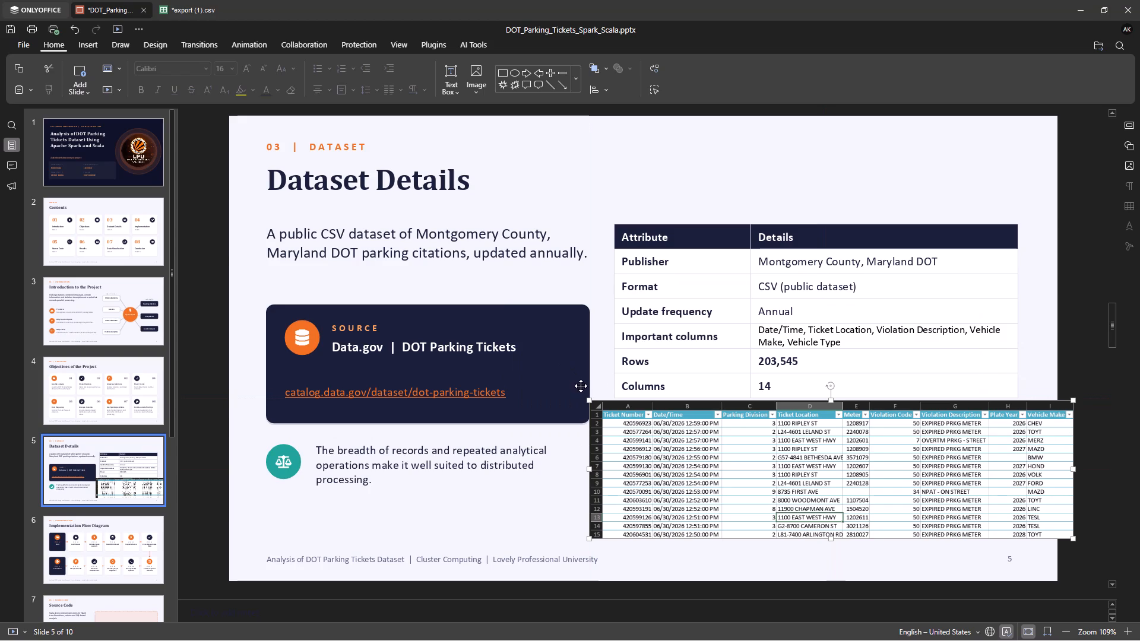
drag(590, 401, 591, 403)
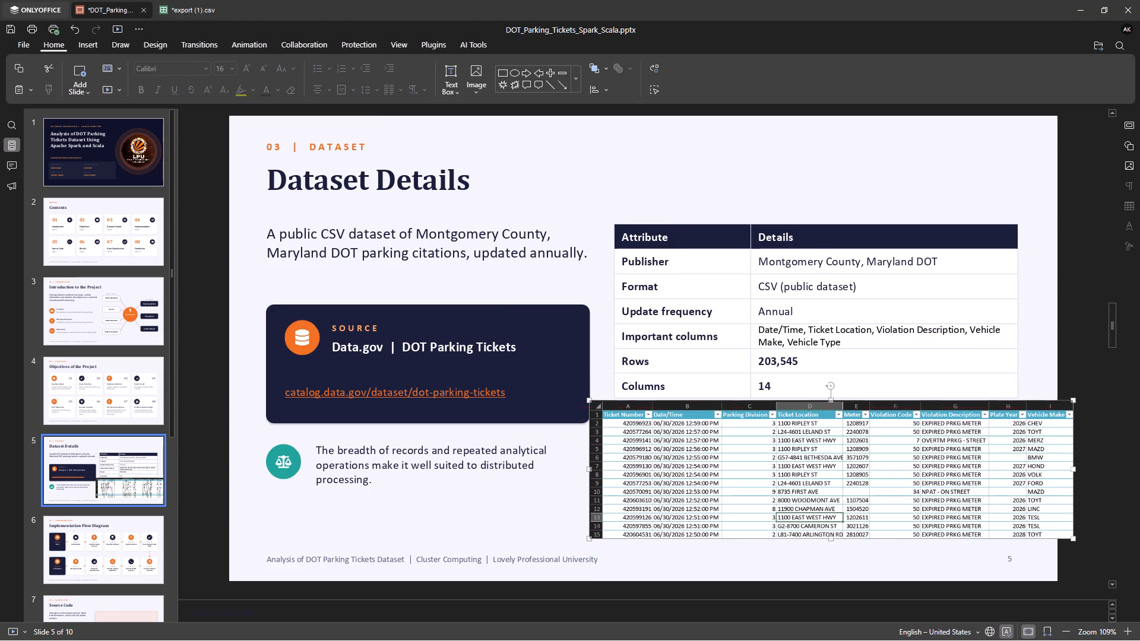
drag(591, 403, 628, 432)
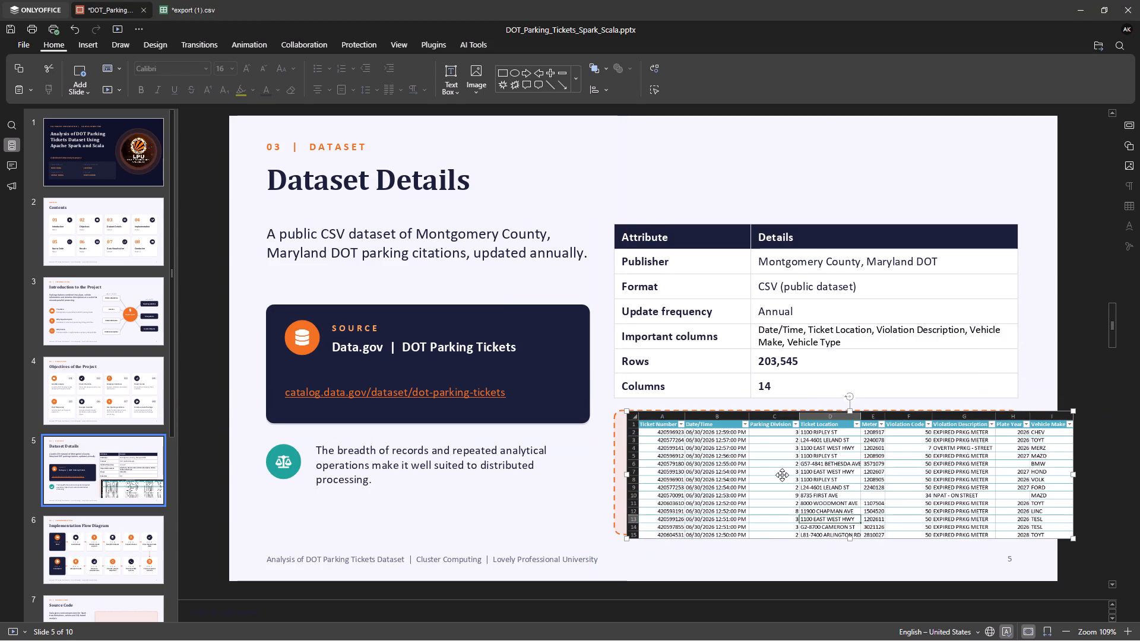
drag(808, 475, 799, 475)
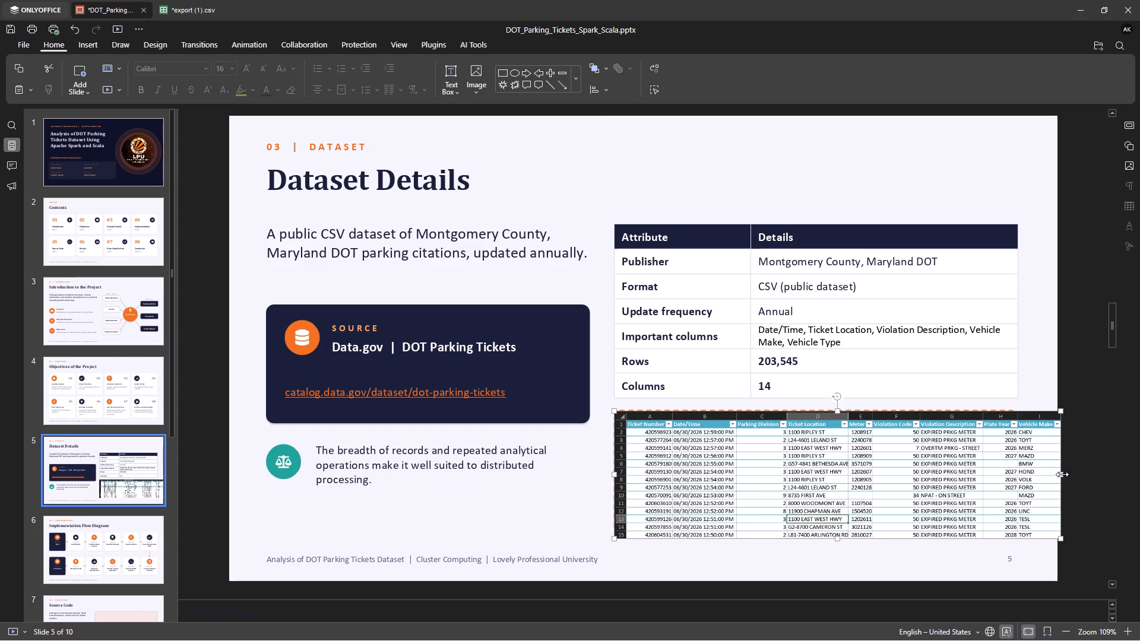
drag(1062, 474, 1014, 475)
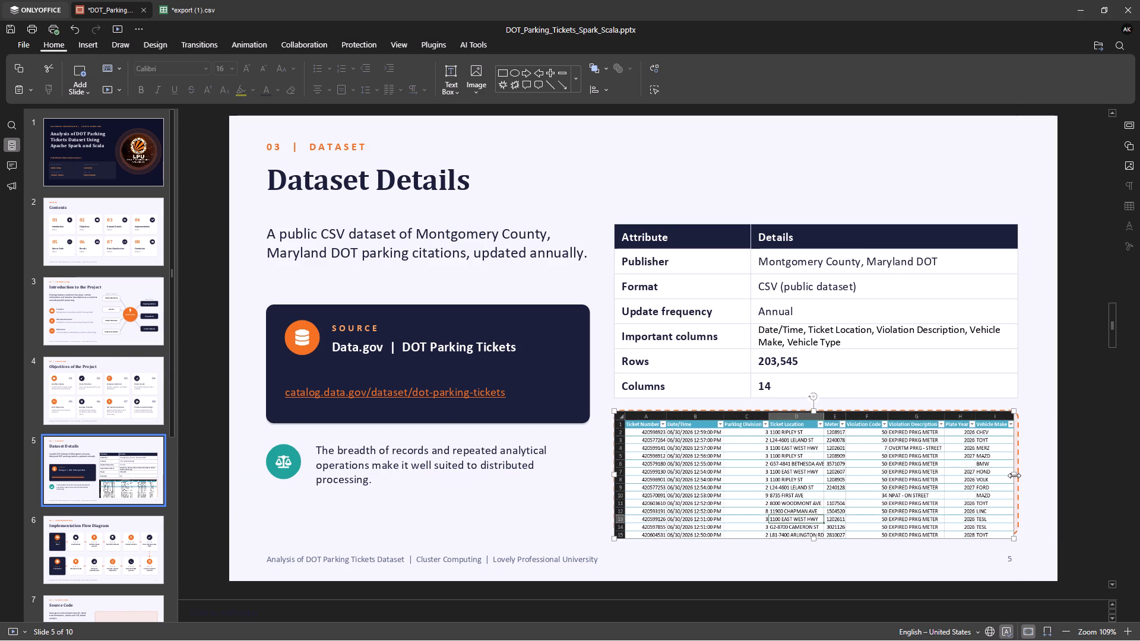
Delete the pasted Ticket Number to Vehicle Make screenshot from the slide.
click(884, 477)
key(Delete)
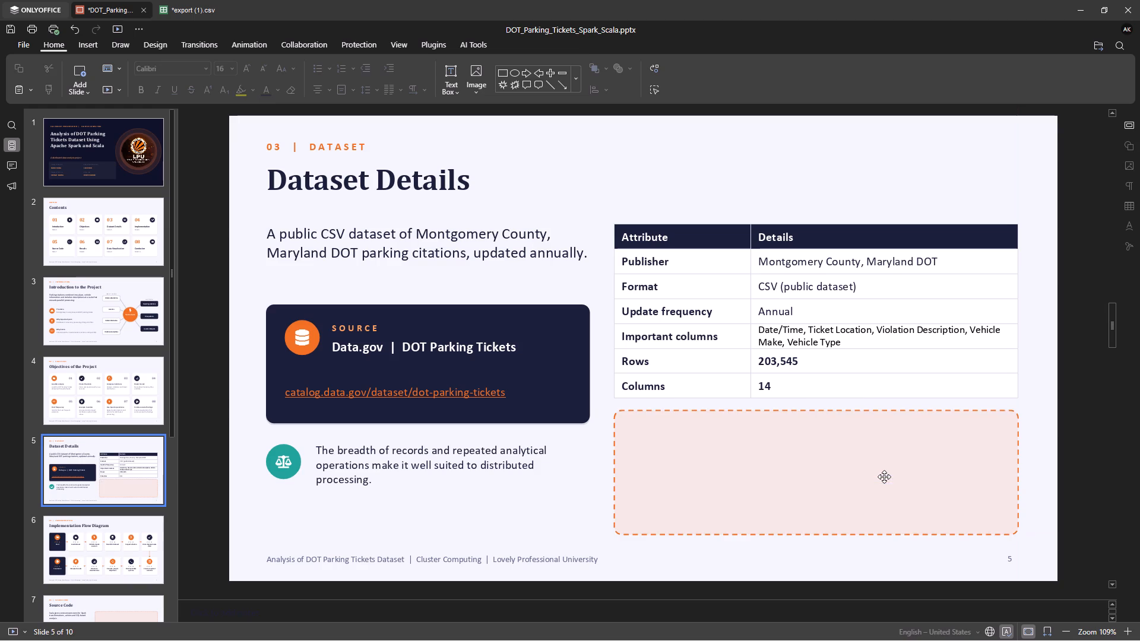
Switch to the export (1).csv spreadsheet and capture a screenshot of Ticket Number to Meter, from the header row down to row 8.
click(175, 4)
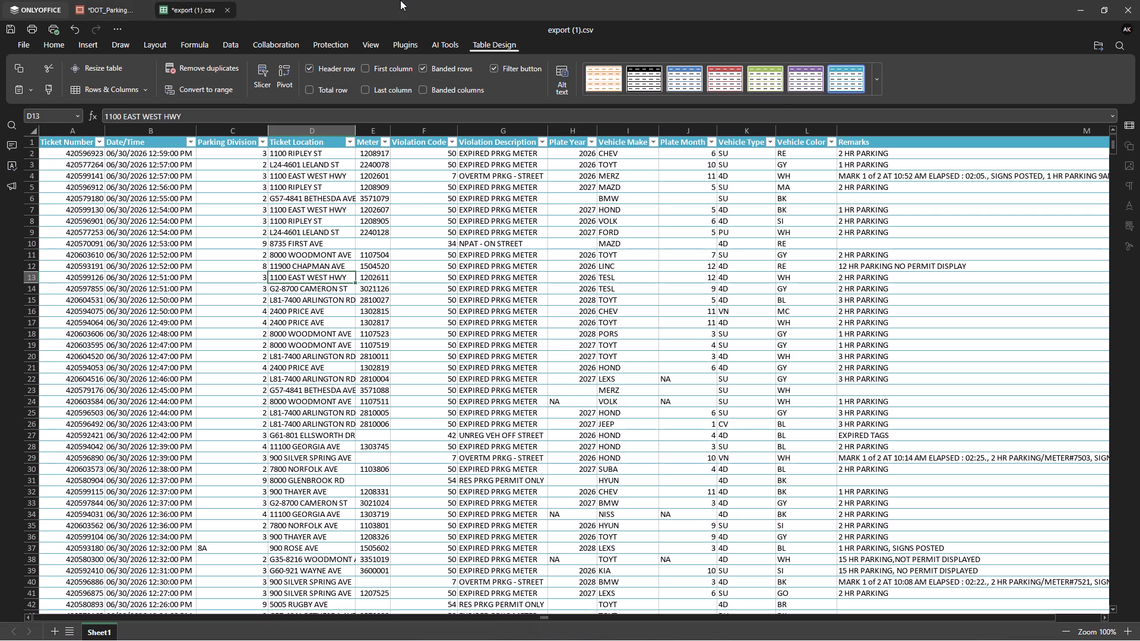
key(Print)
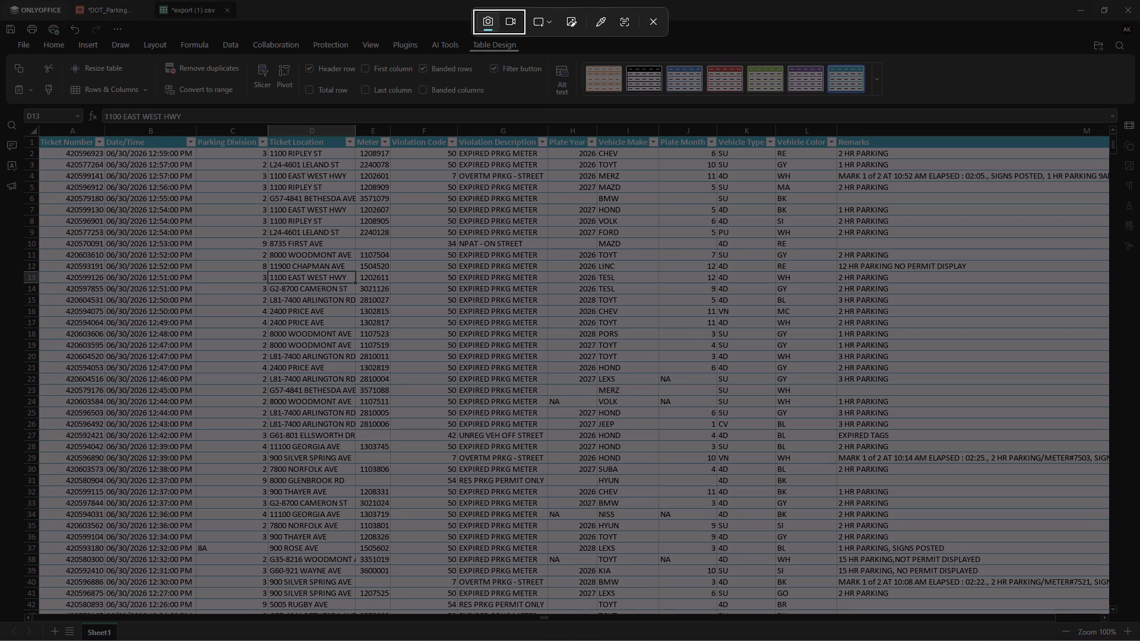
drag(39, 137, 387, 227)
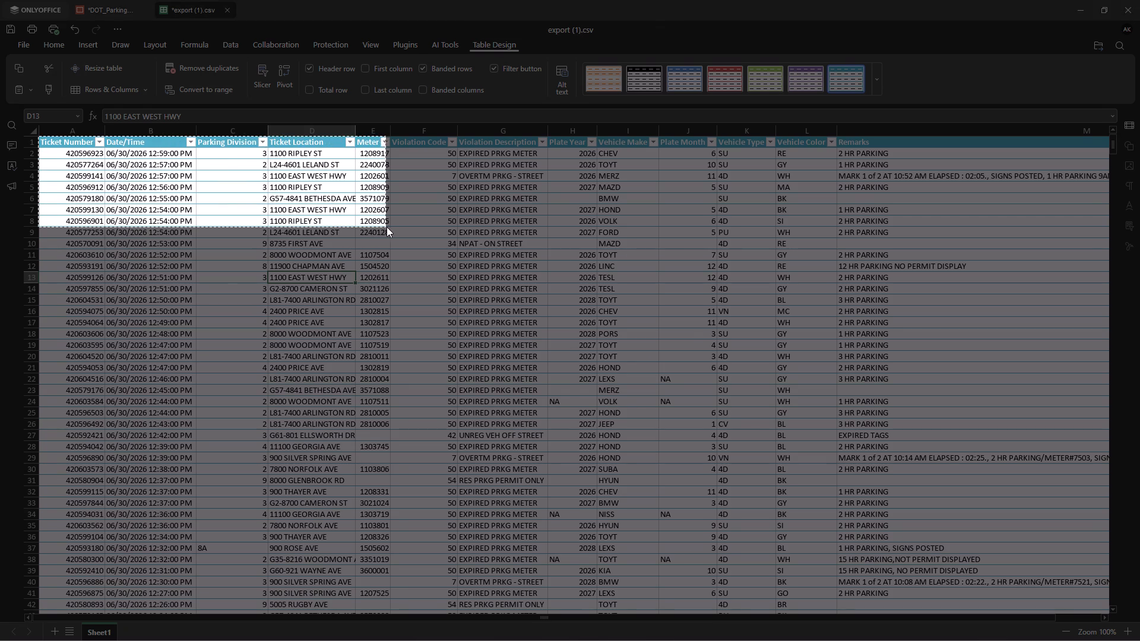
drag(387, 227, 393, 227)
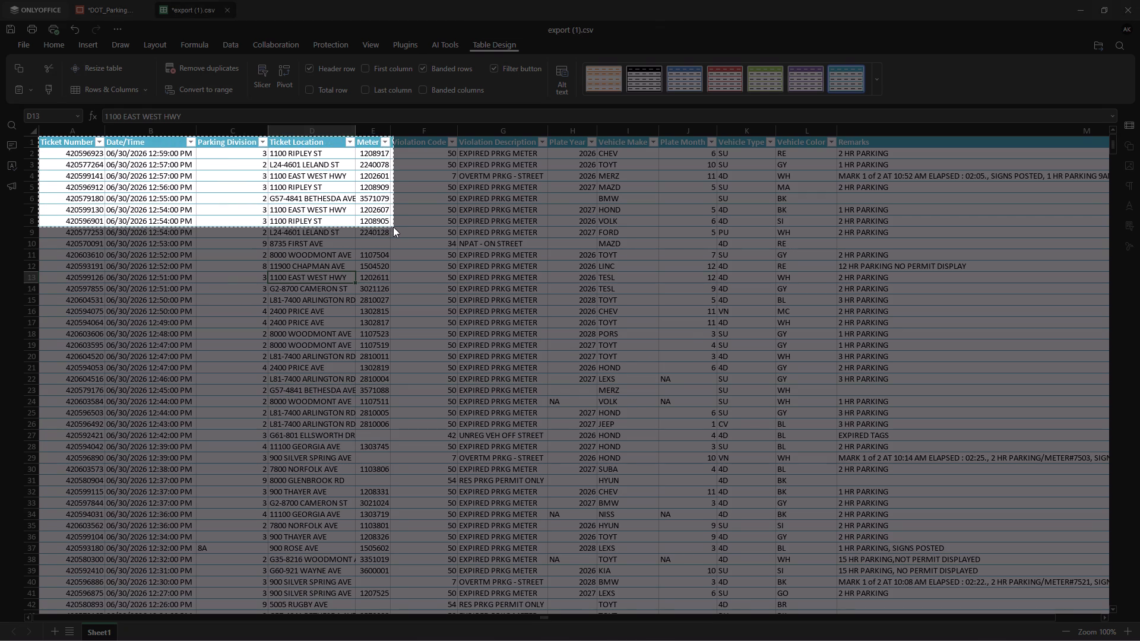
drag(393, 227, 392, 227)
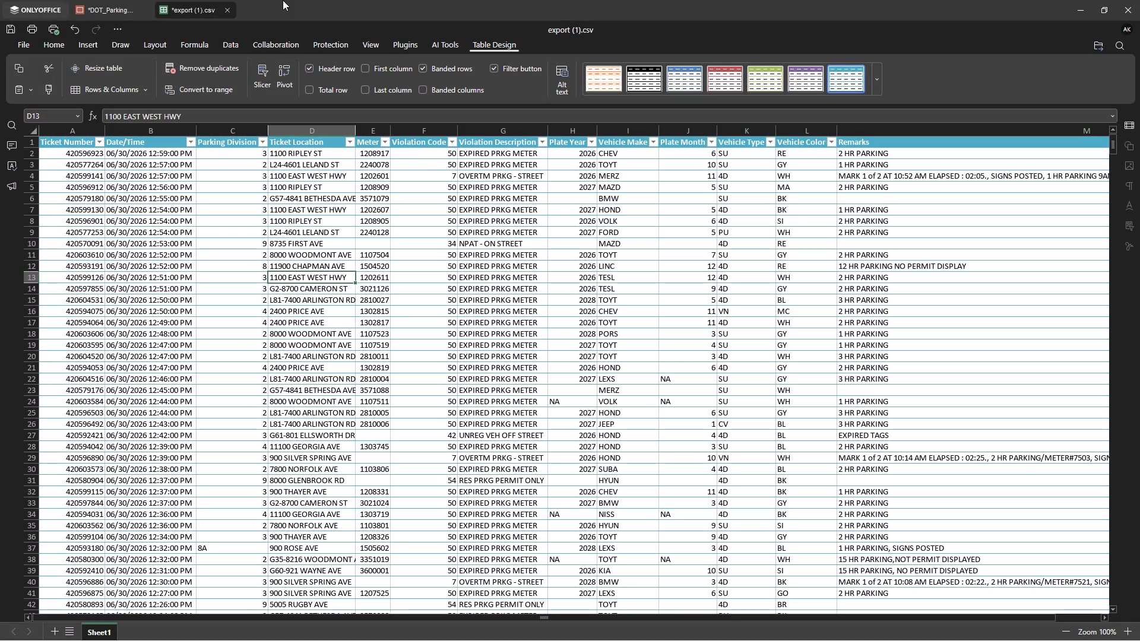
Return to the DOT Parking Tickets presentation, paste the new table screenshot and centre it inside the dashed placeholder.
click(101, 0)
click(132, 3)
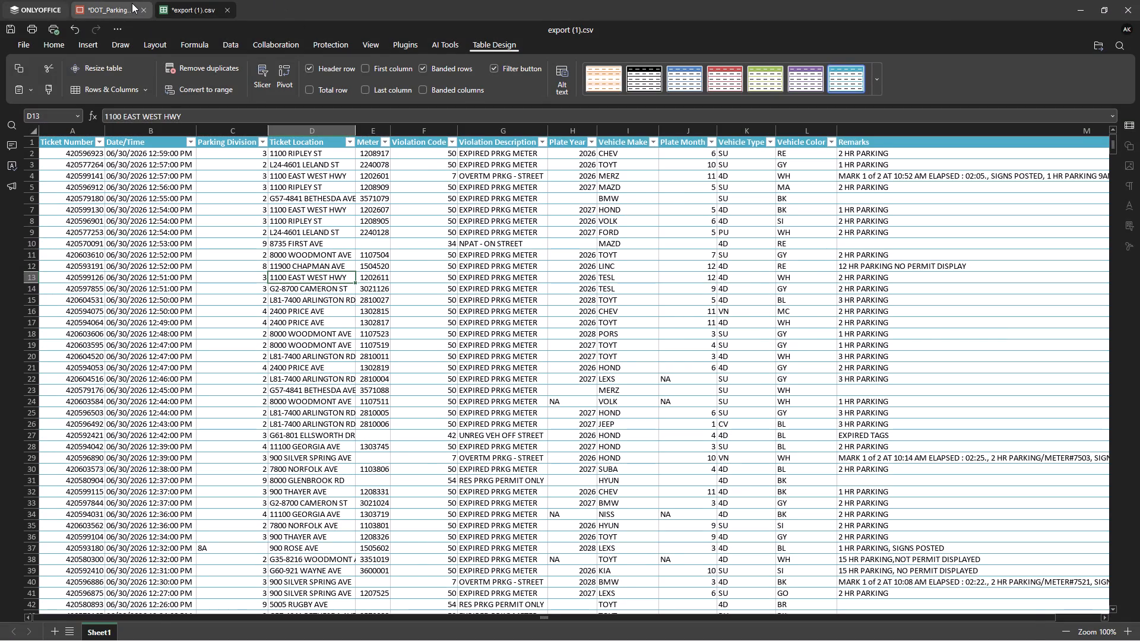
click(819, 430)
key(ctrl+v)
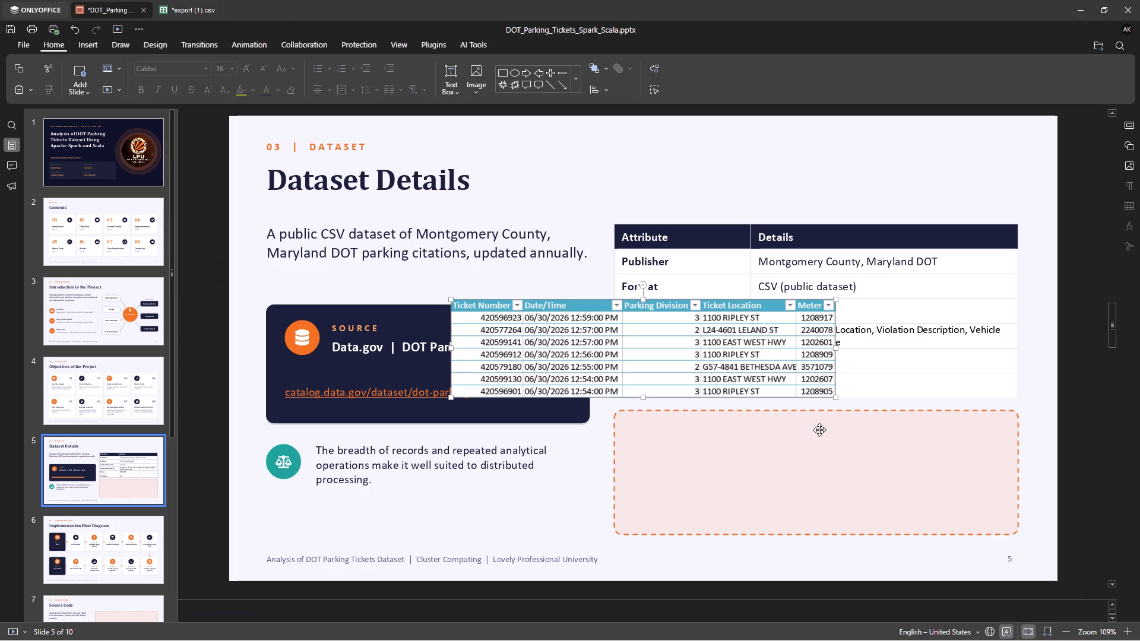
drag(684, 350, 824, 455)
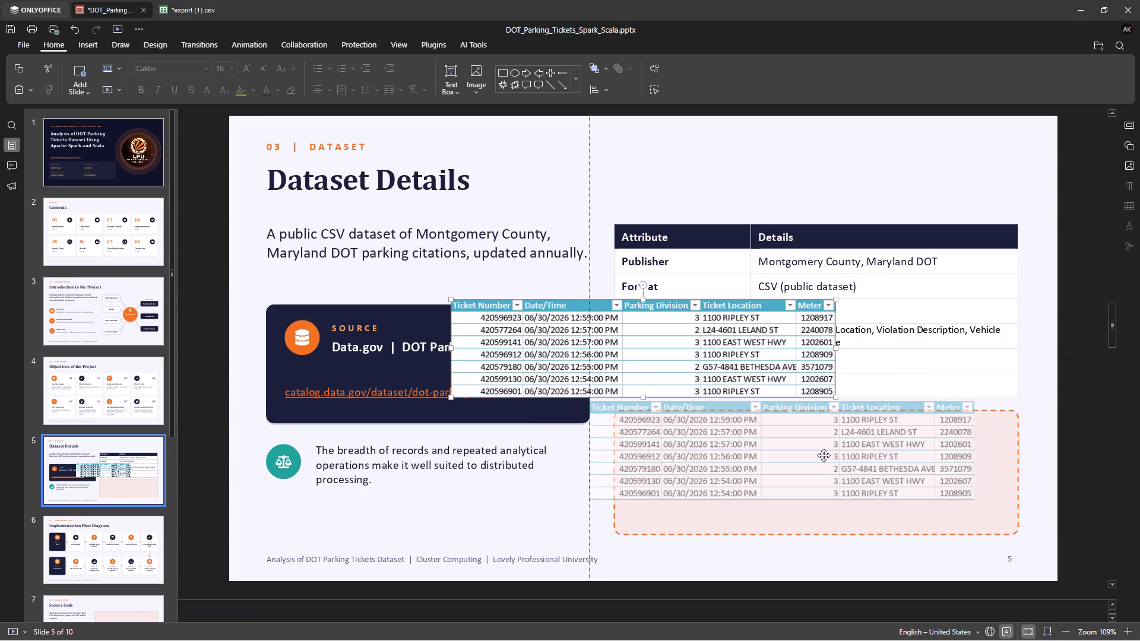
drag(824, 455, 856, 471)
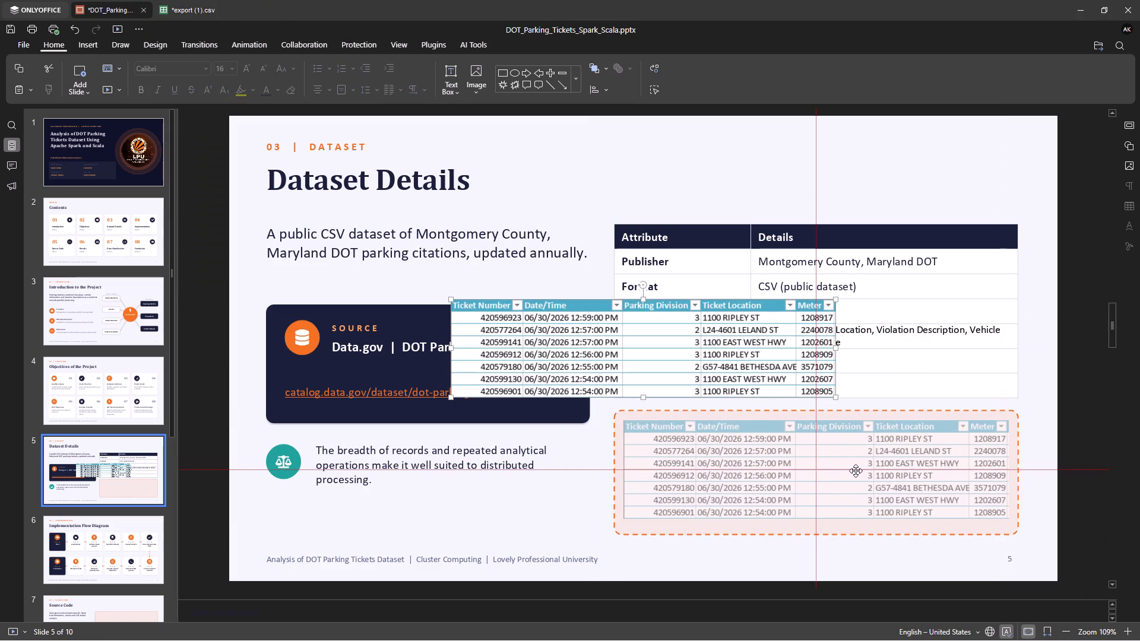
drag(856, 471, 856, 471)
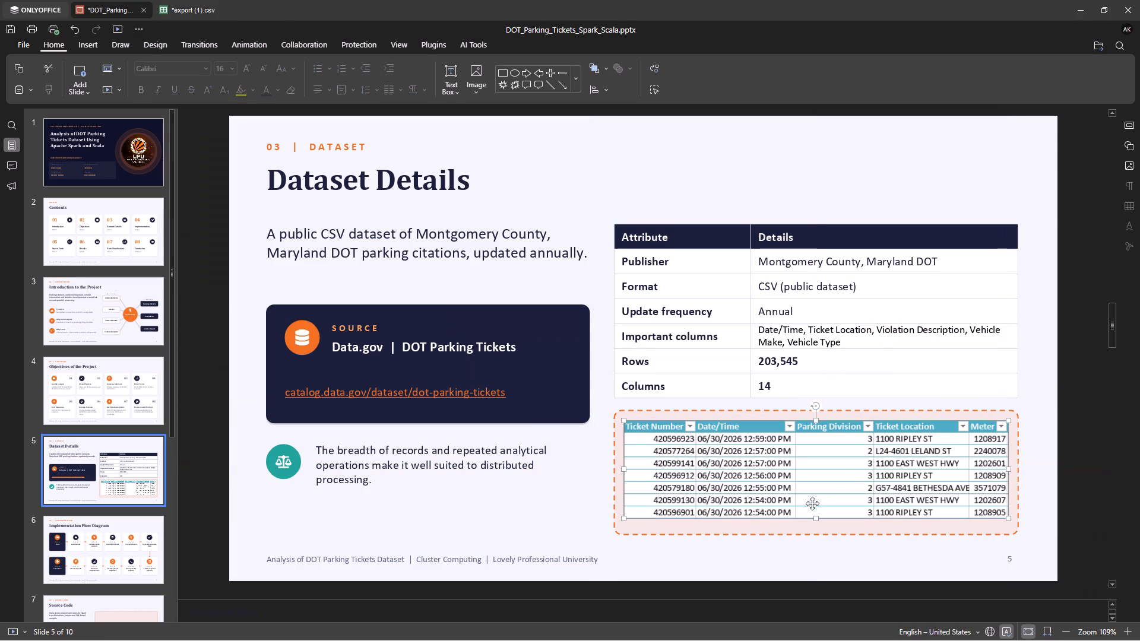
click(798, 557)
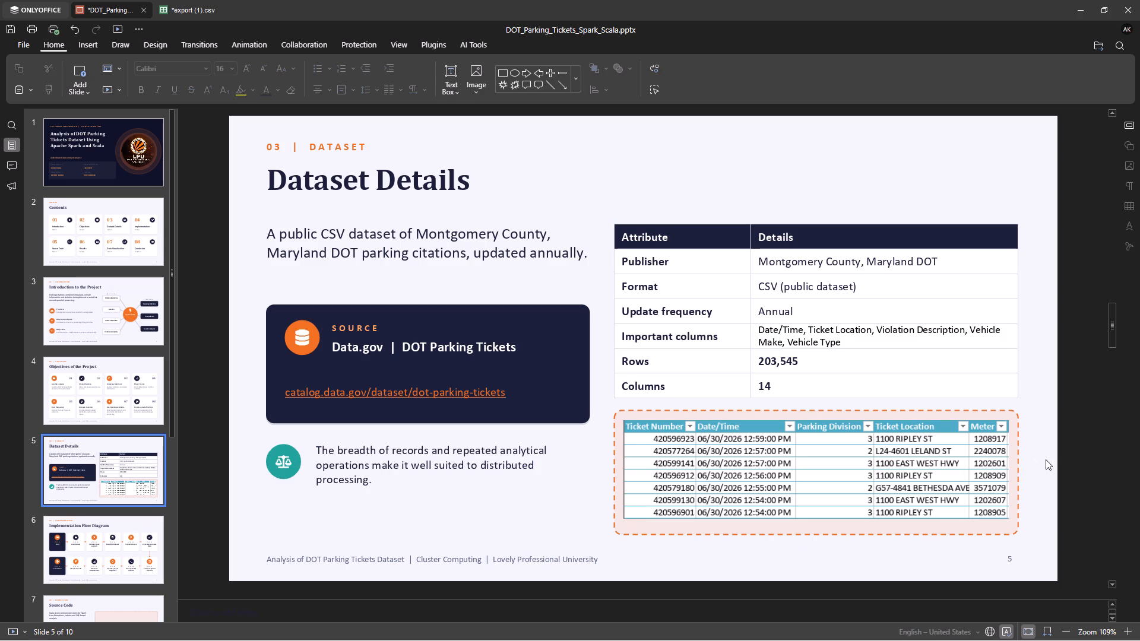
click(1046, 459)
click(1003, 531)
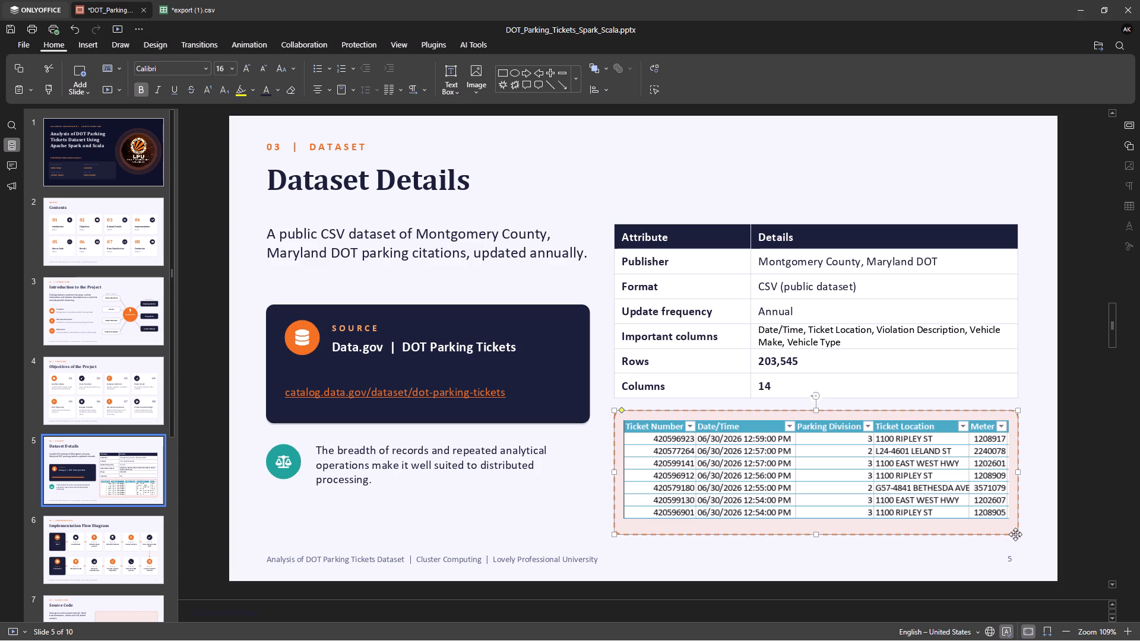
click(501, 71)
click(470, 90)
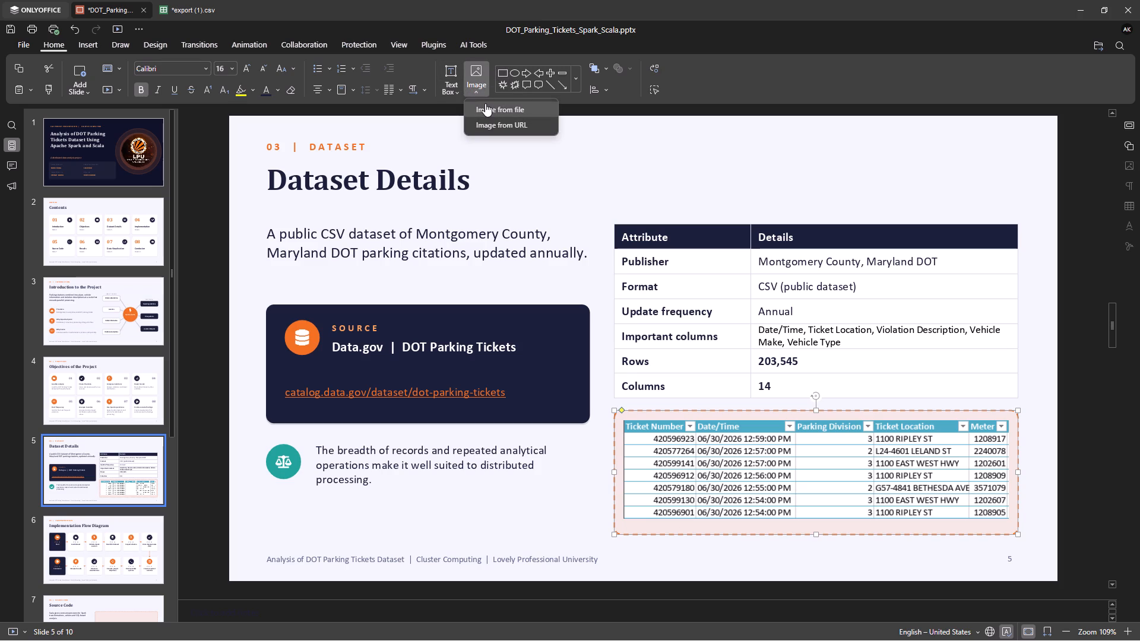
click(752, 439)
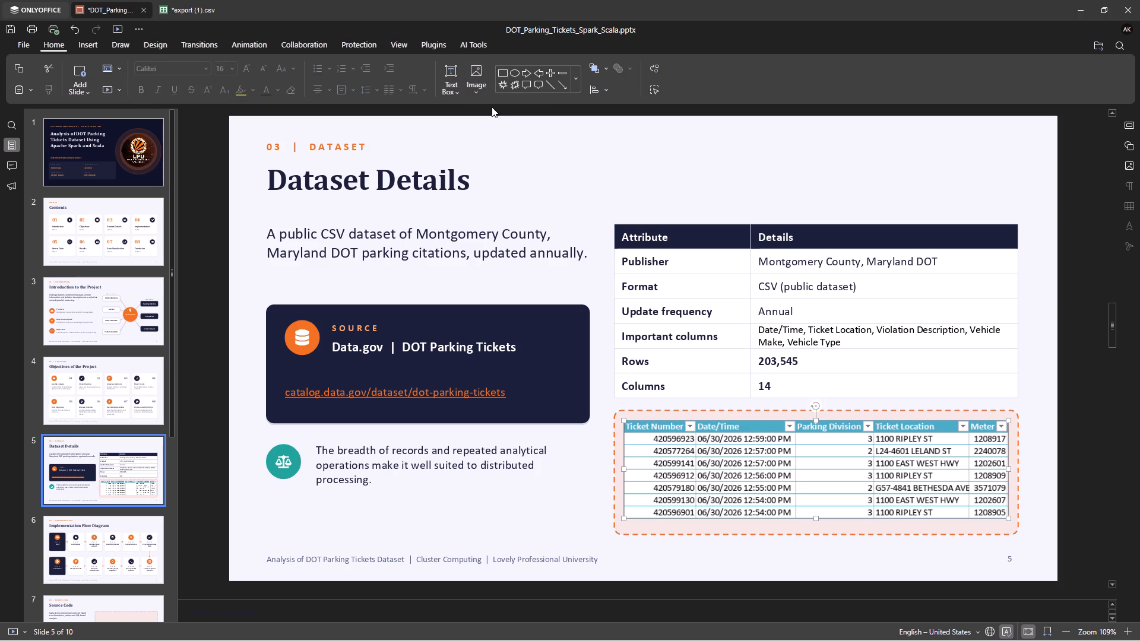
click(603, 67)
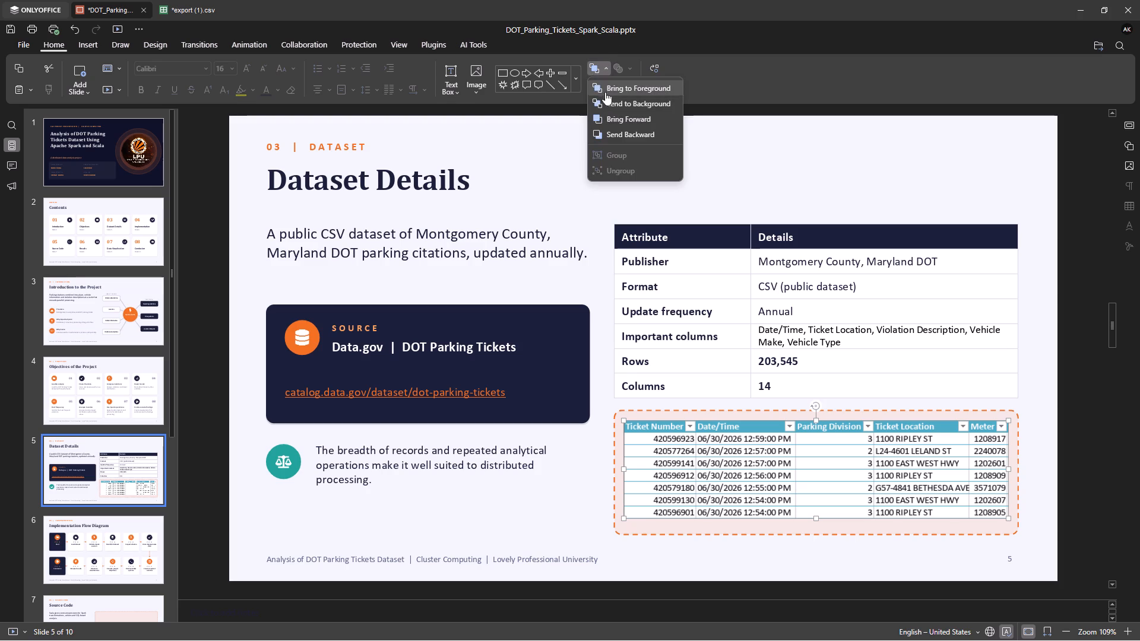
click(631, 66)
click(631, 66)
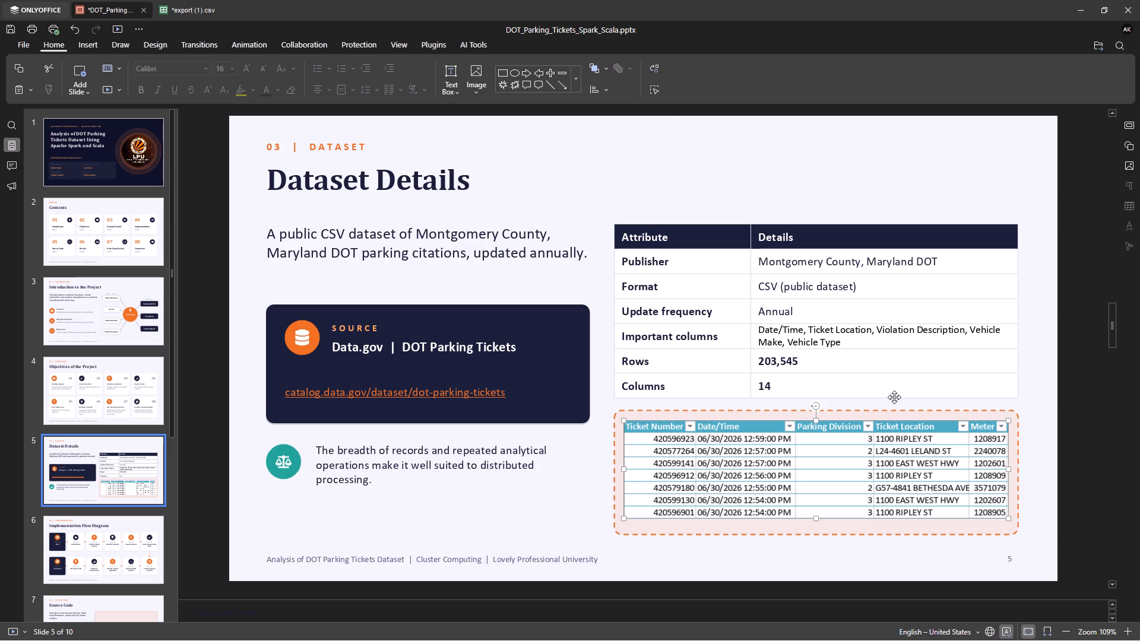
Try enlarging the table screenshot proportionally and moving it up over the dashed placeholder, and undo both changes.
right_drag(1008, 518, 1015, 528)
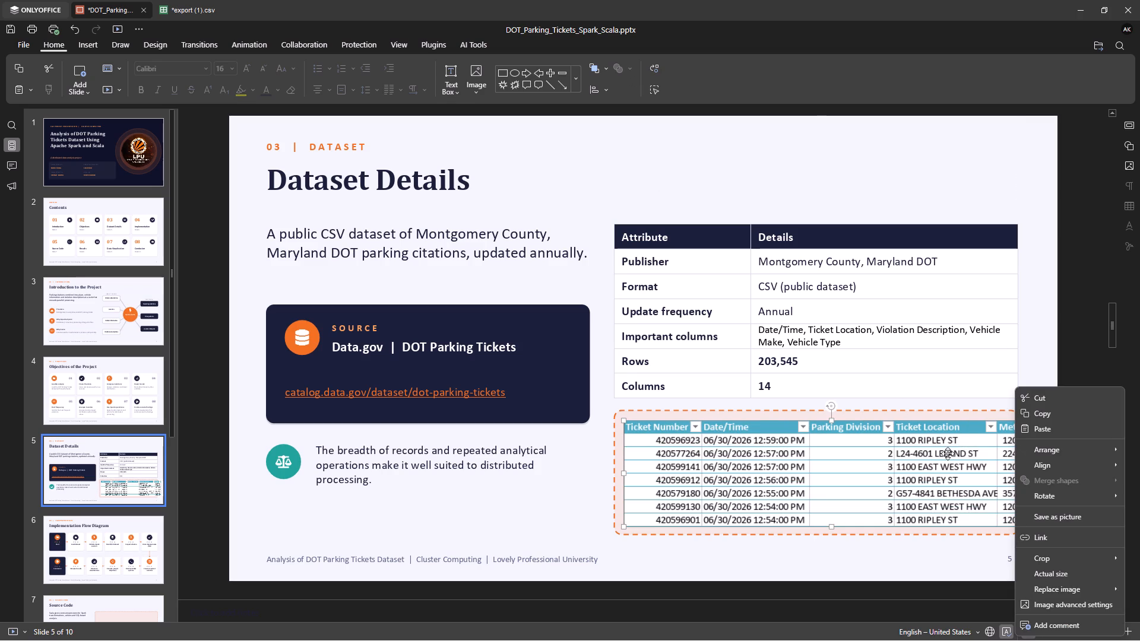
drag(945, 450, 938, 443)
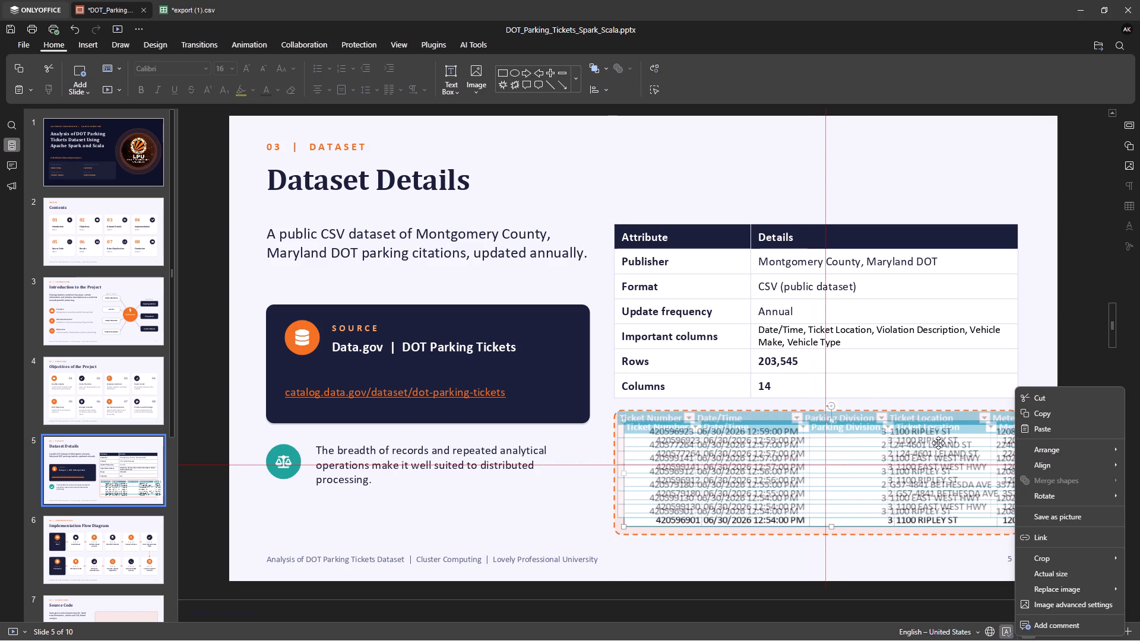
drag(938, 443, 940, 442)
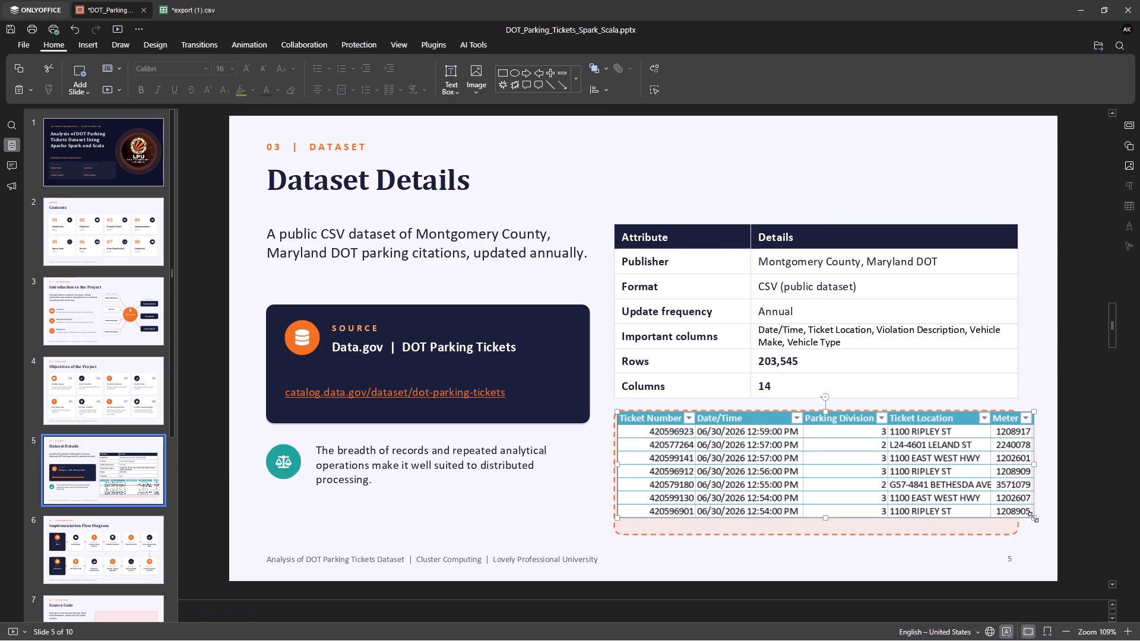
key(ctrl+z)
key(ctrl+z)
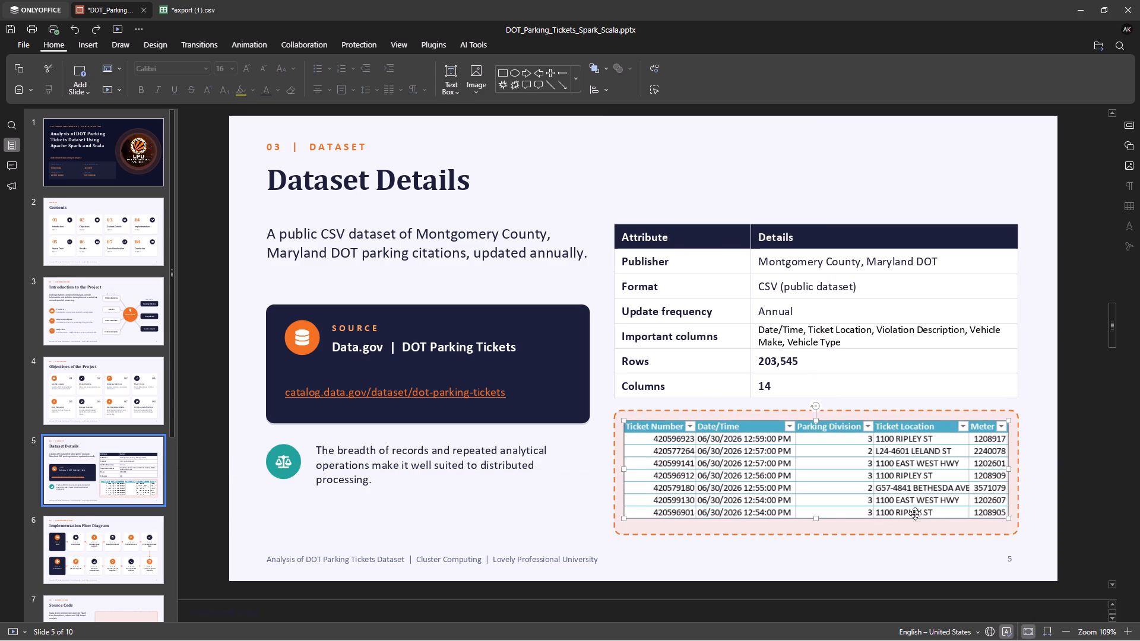
Stretch the table screenshot slightly downward and upward so it fills the height of the dashed placeholder.
drag(815, 519, 815, 525)
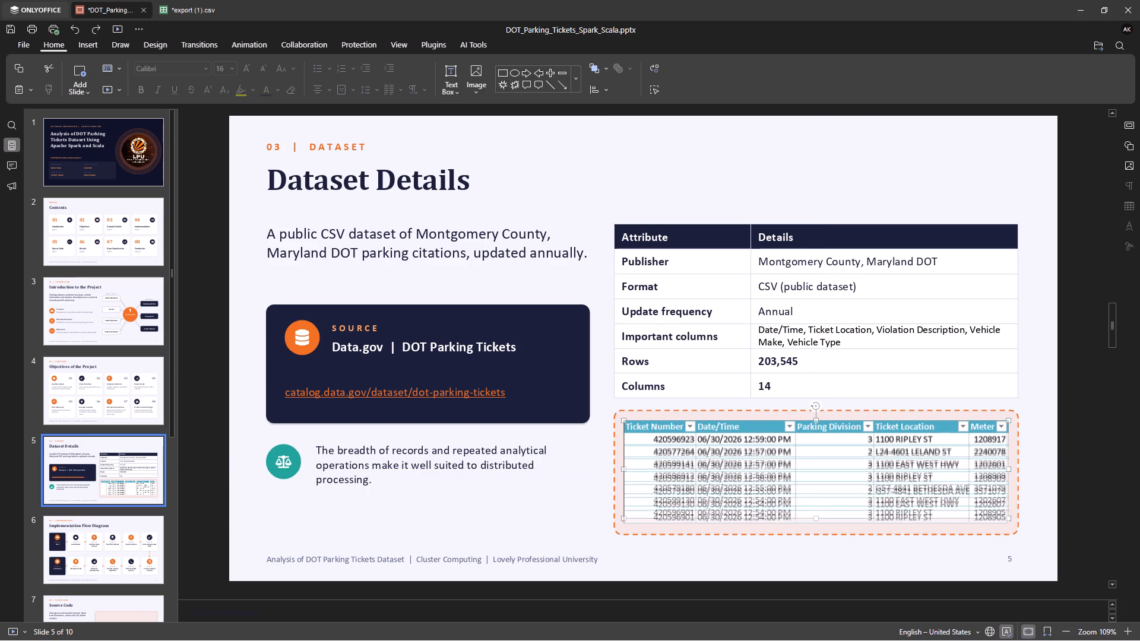
drag(815, 525, 815, 530)
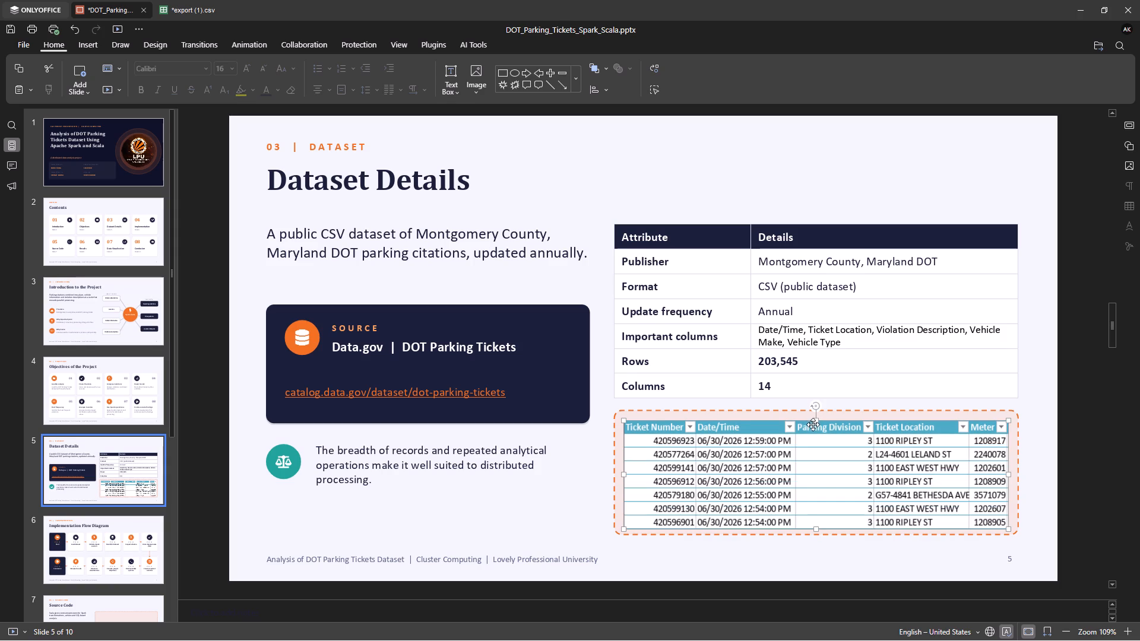
click(816, 421)
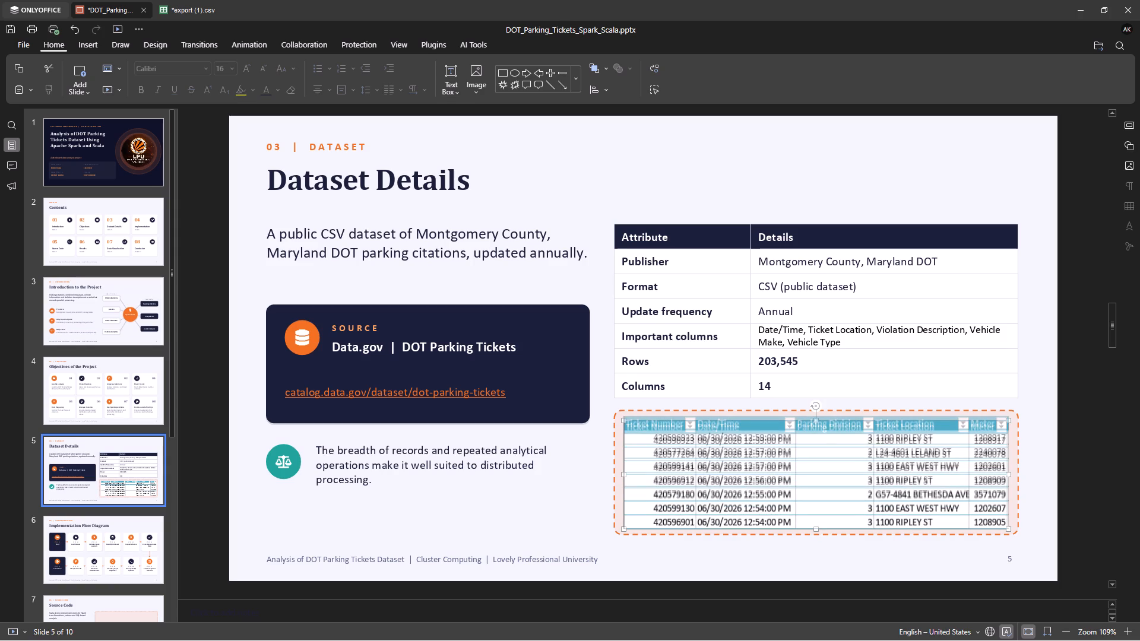
click(804, 560)
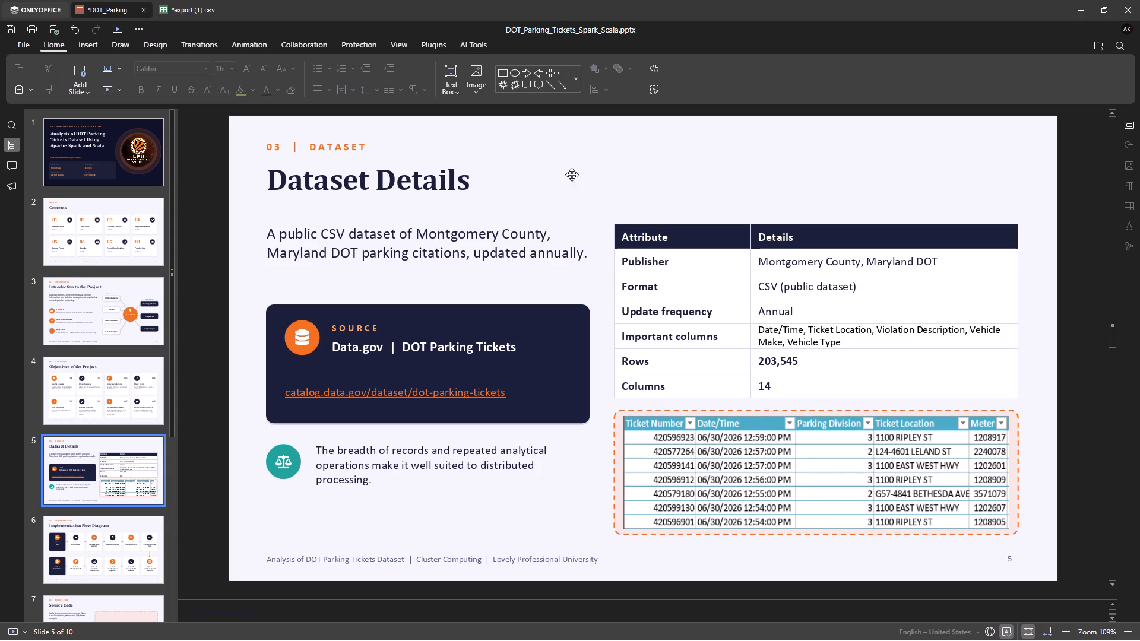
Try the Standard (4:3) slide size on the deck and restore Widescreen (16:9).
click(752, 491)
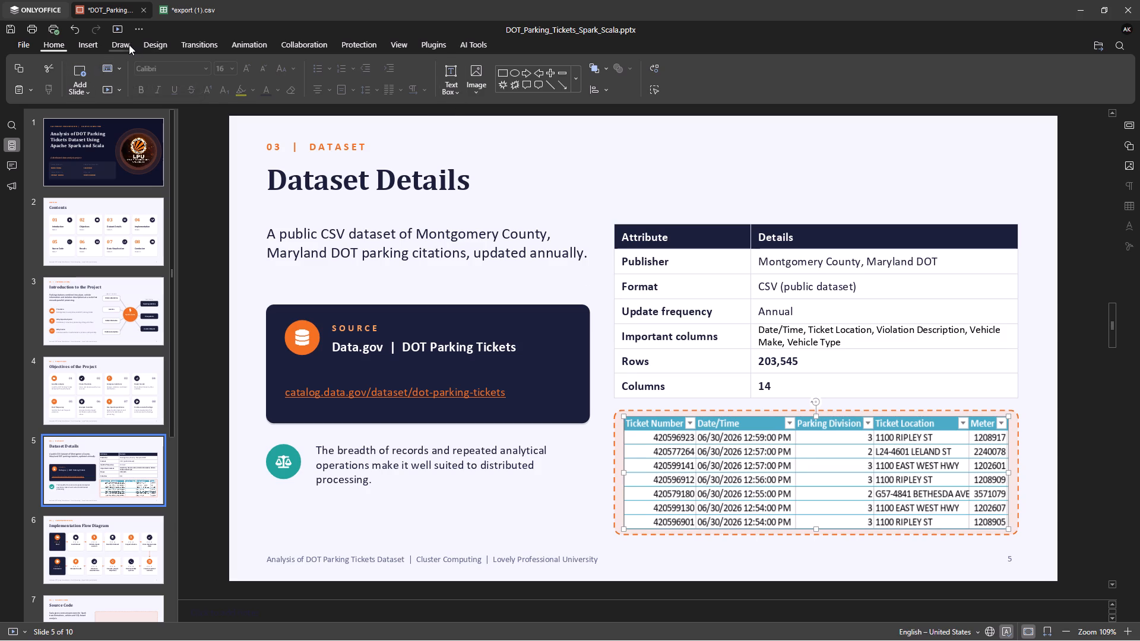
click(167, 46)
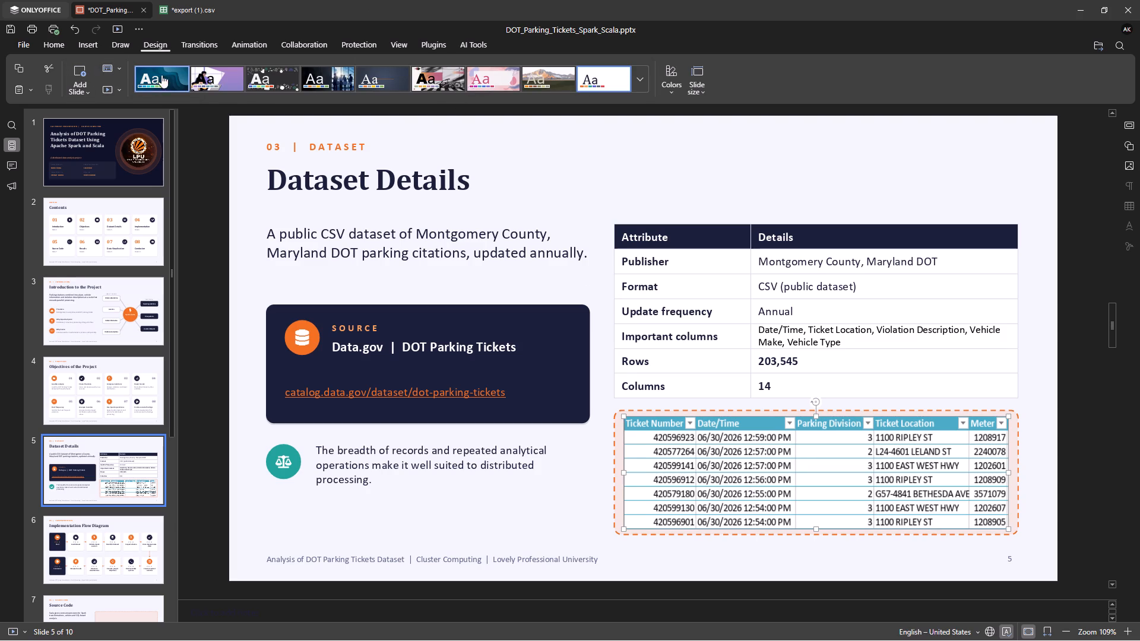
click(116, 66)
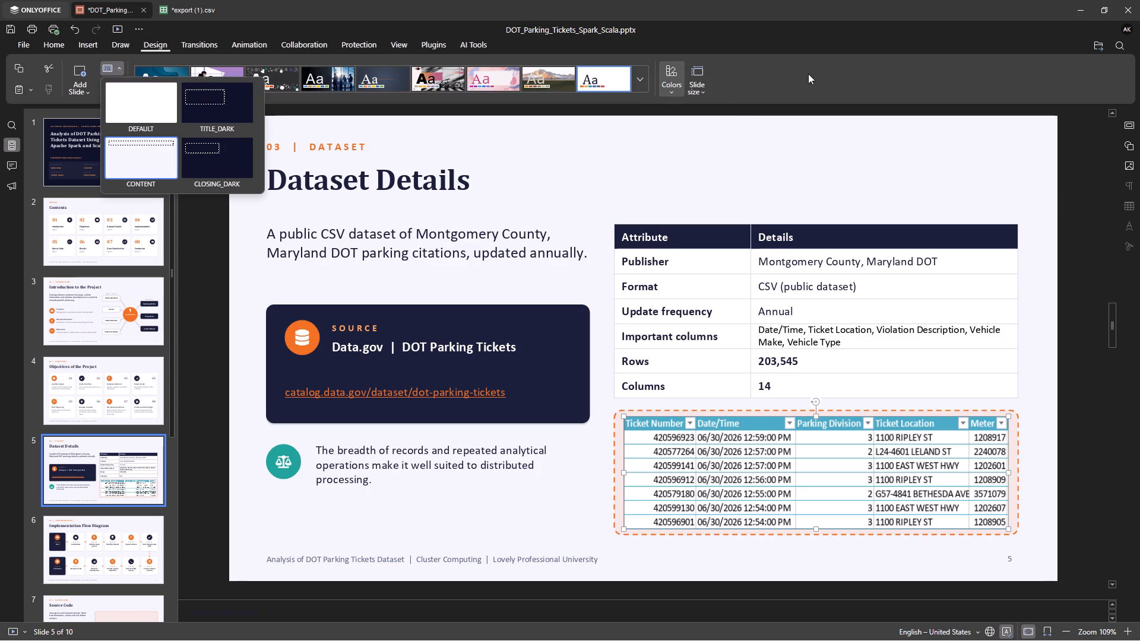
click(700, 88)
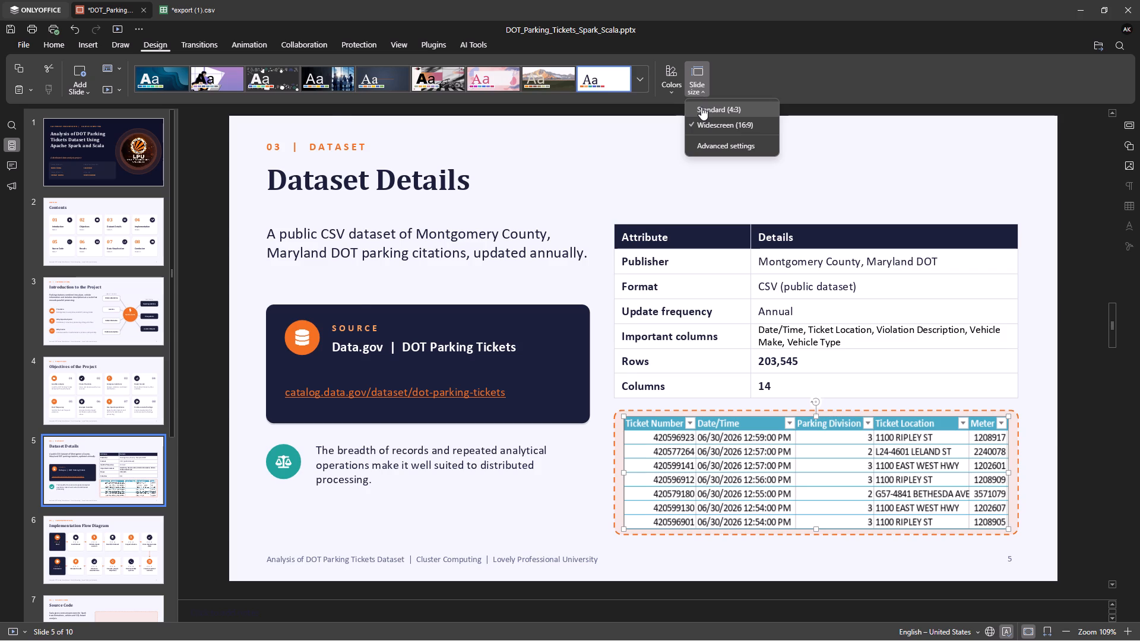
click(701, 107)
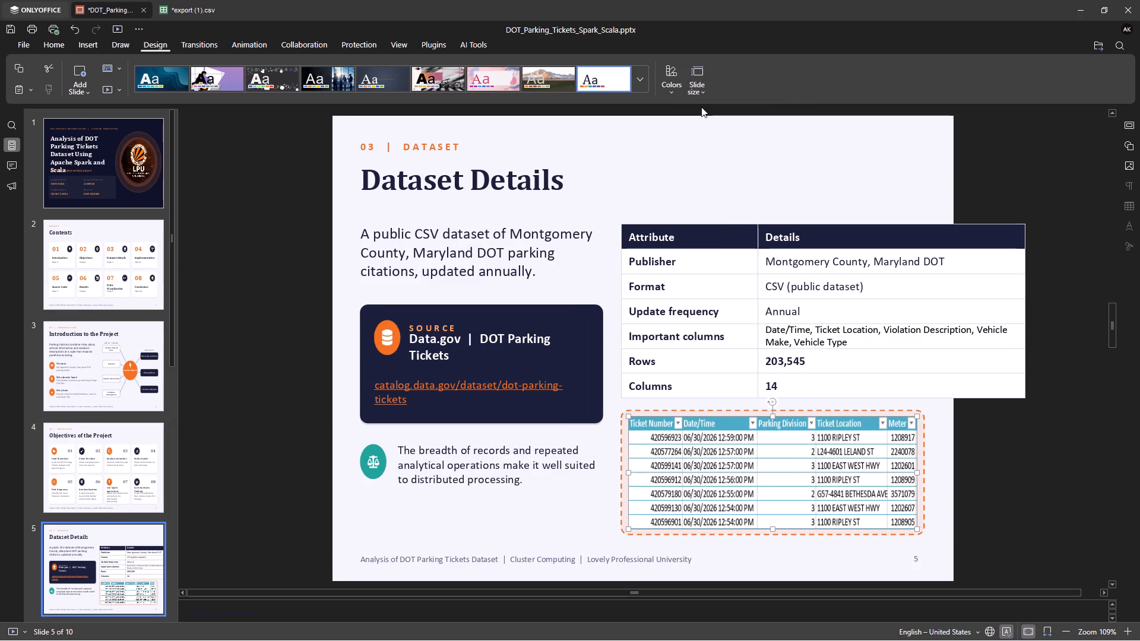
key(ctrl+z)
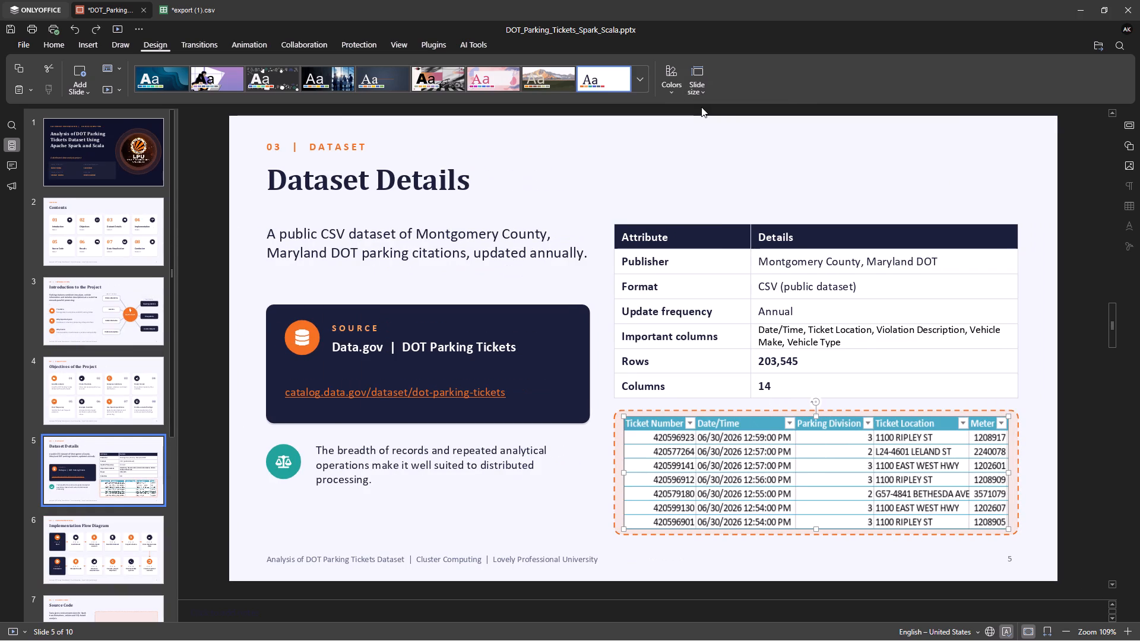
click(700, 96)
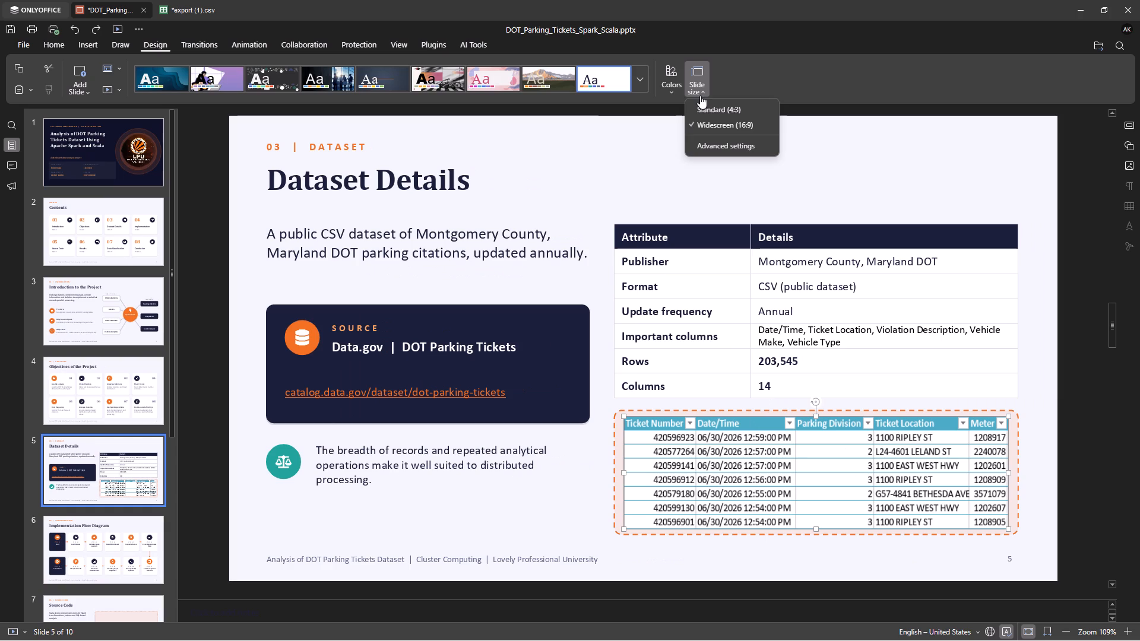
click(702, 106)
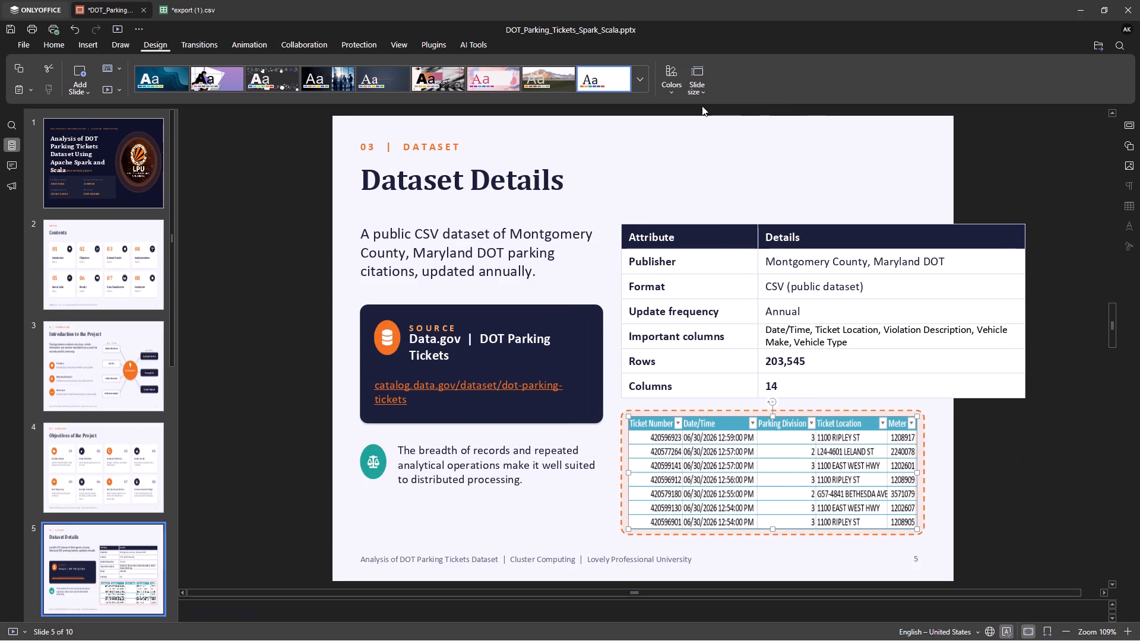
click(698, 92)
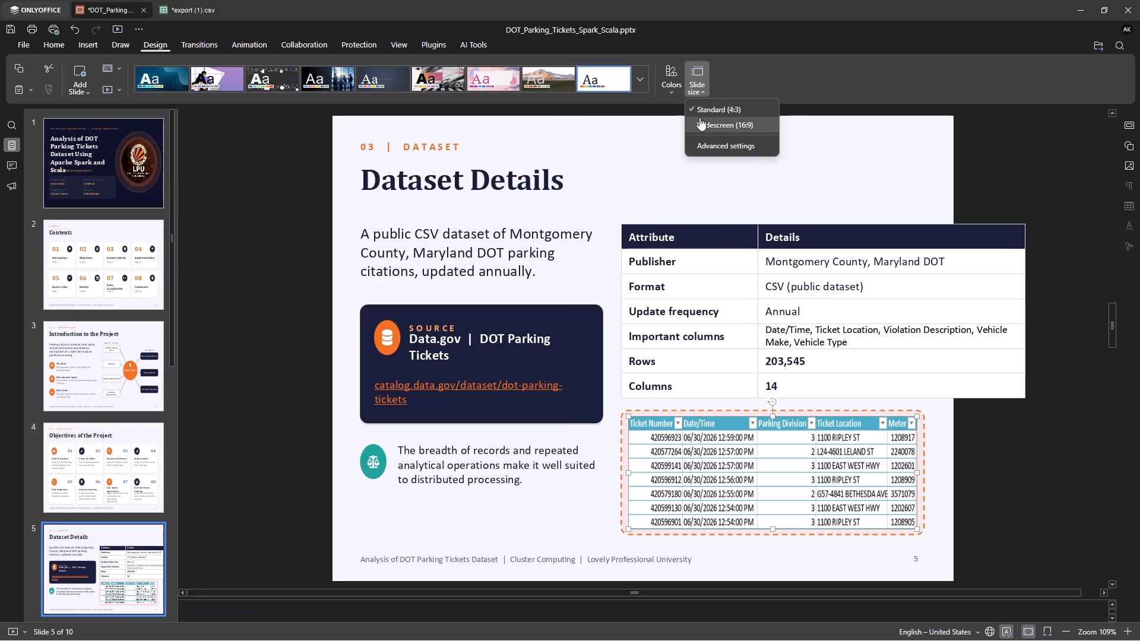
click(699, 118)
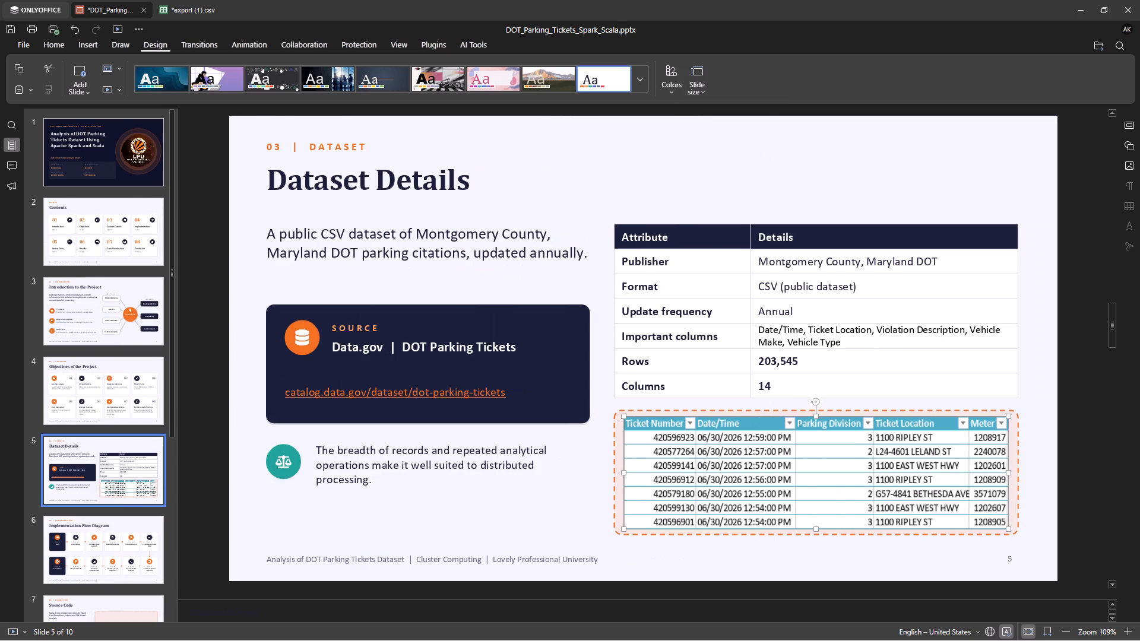
Check the Objectives, Dataset Details and Implementation Flow Diagram slides and go on to the Source Code slide.
scroll(772, 265, up, 2)
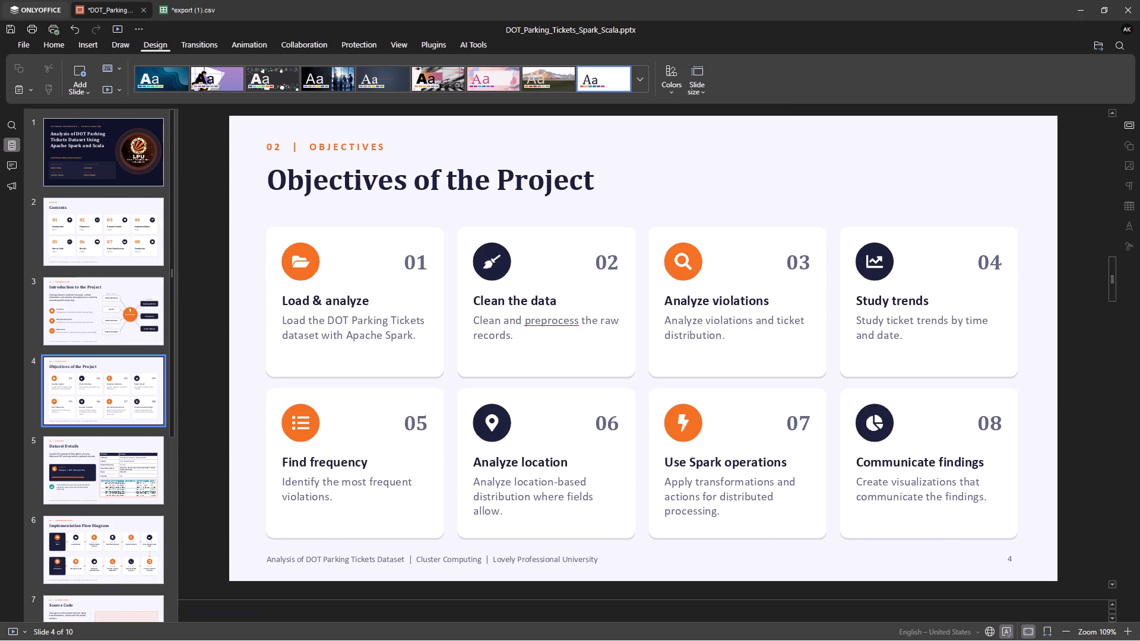
scroll(772, 265, down, 2)
key(Left)
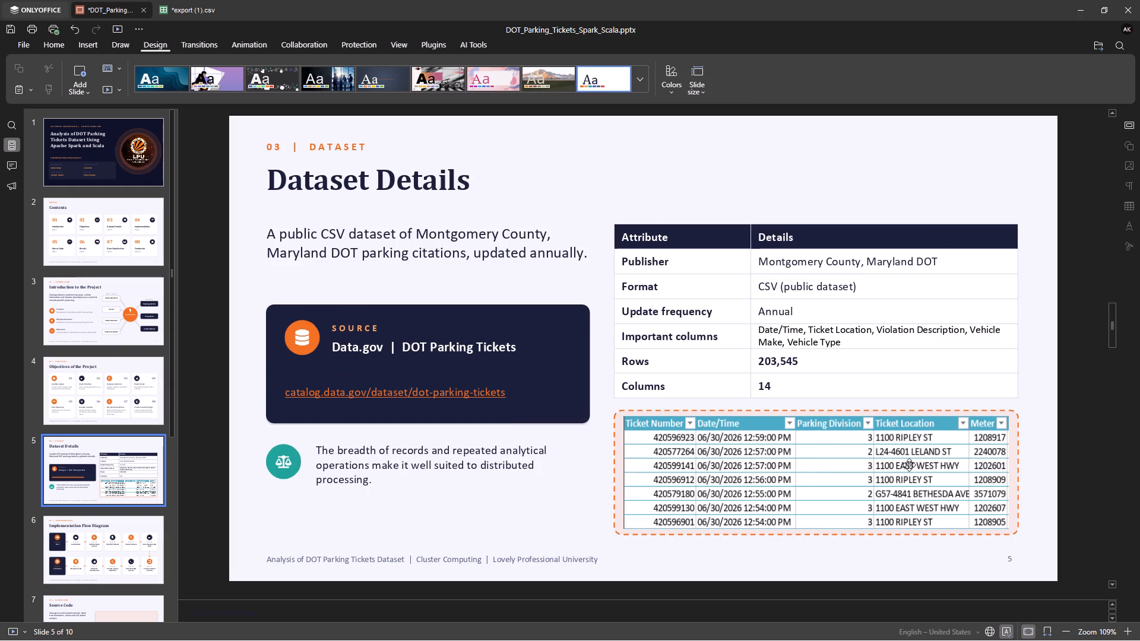
click(1025, 481)
click(1025, 481)
scroll(1025, 481, down, 3)
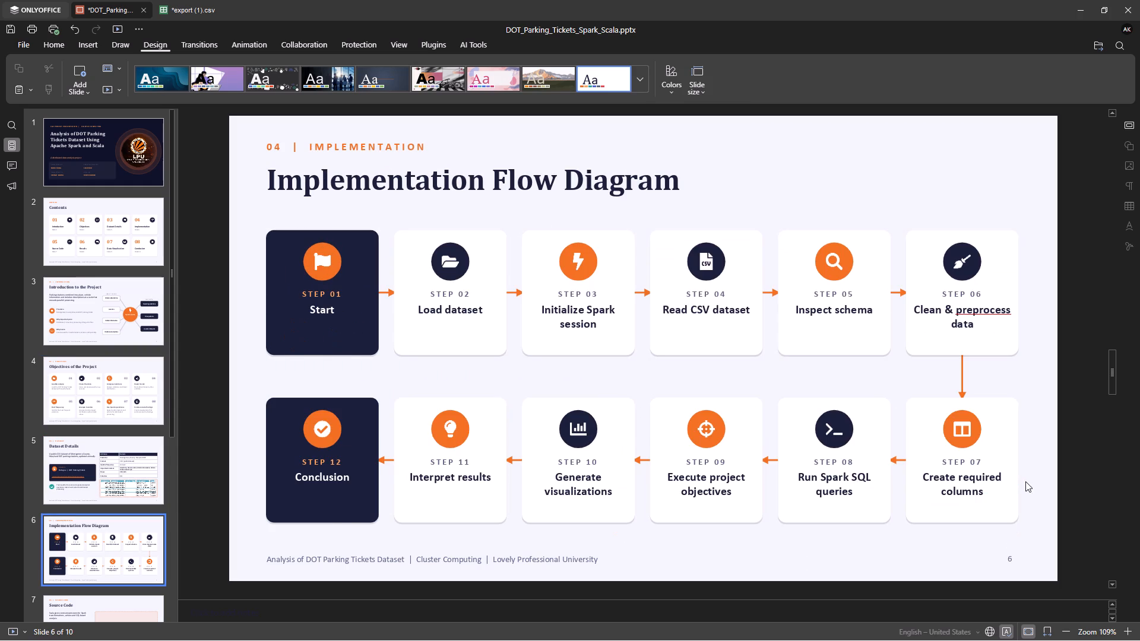
key(Right)
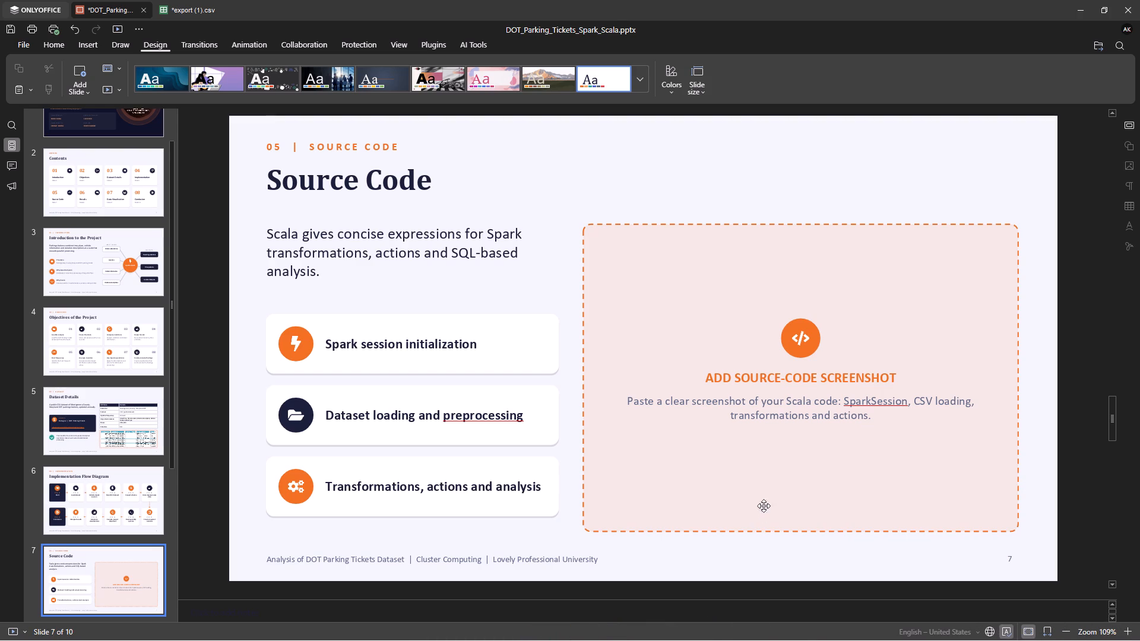
Switch to File Explorer and open the recently used INT315 project PDF.
click(724, 626)
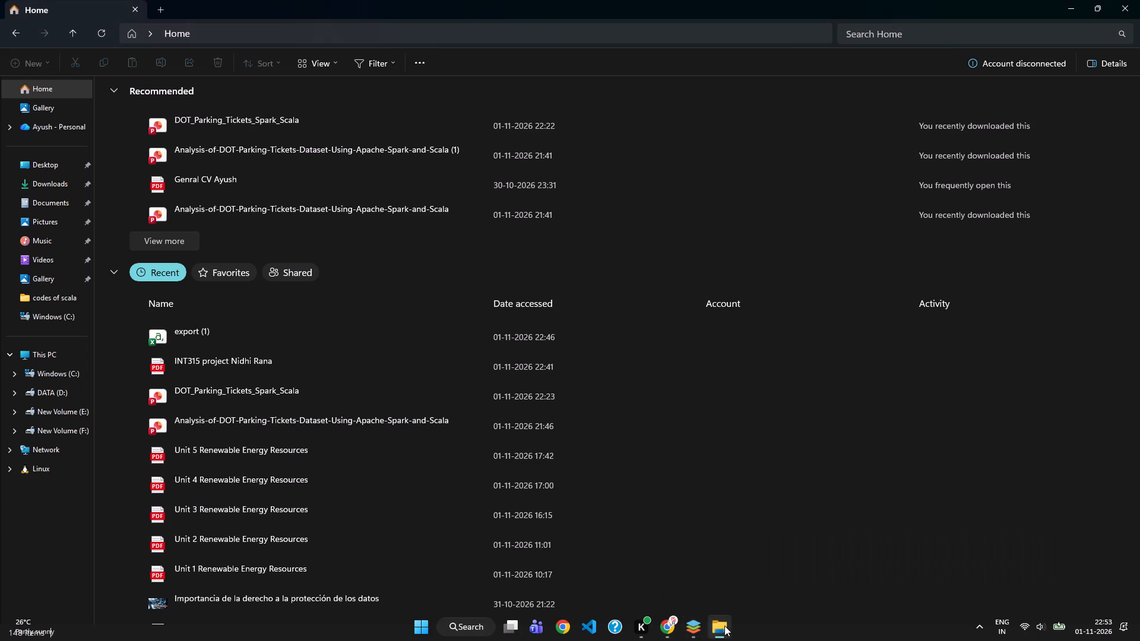
double_click(223, 370)
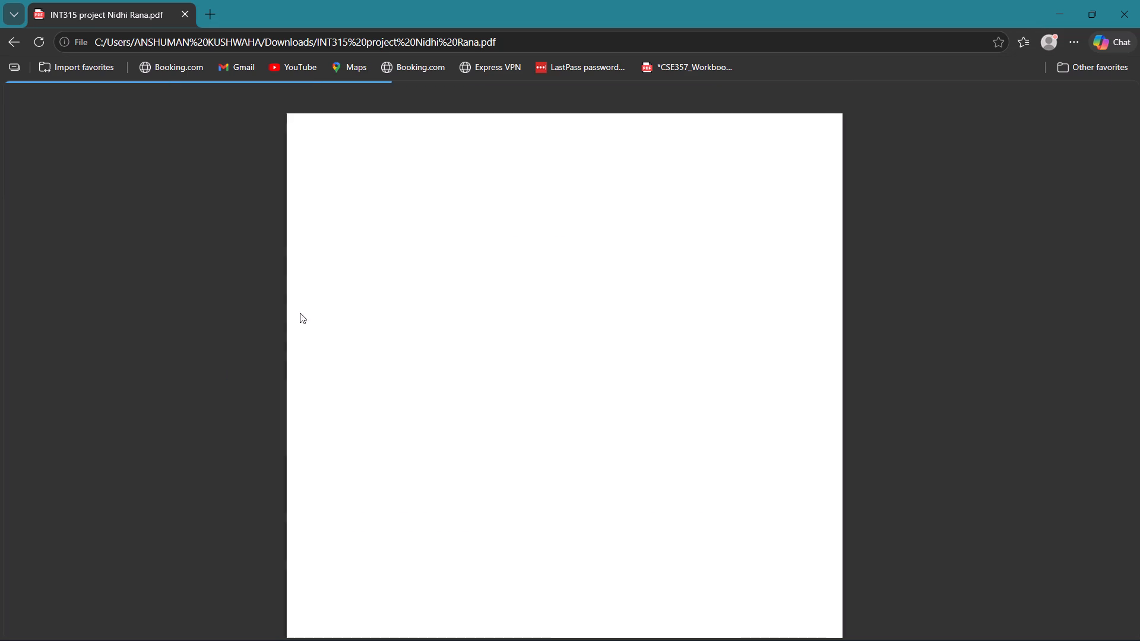
Look through the INT315 project PDF for the Spark console captures, down to the Command Prompt figure on page 21.
scroll(418, 412, down, 4)
scroll(418, 412, up, 5)
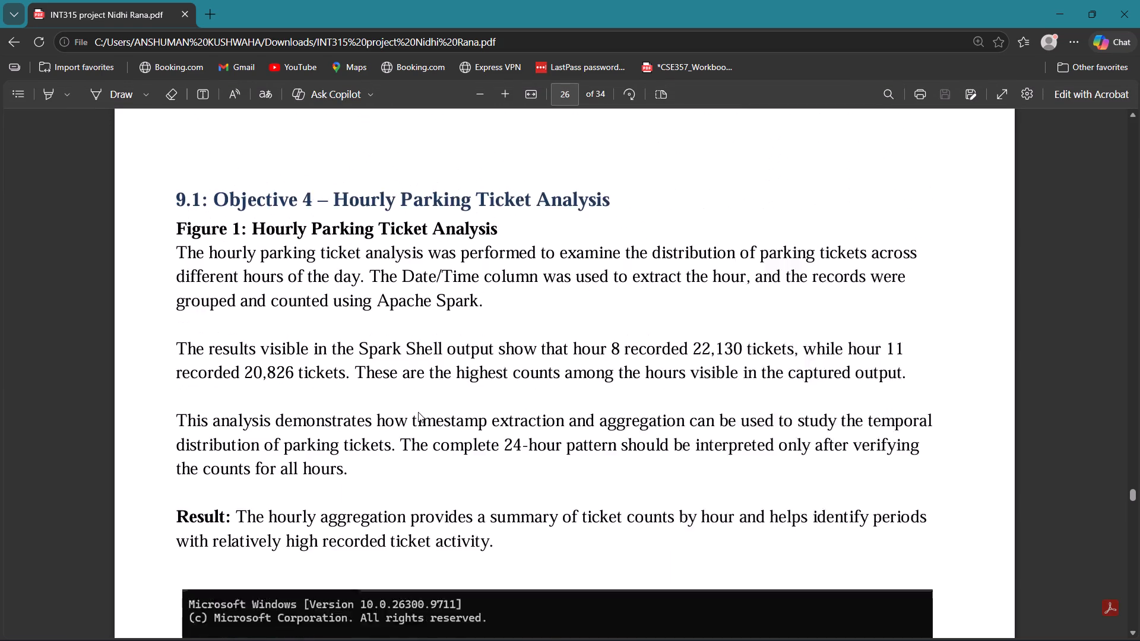
scroll(418, 412, up, 10)
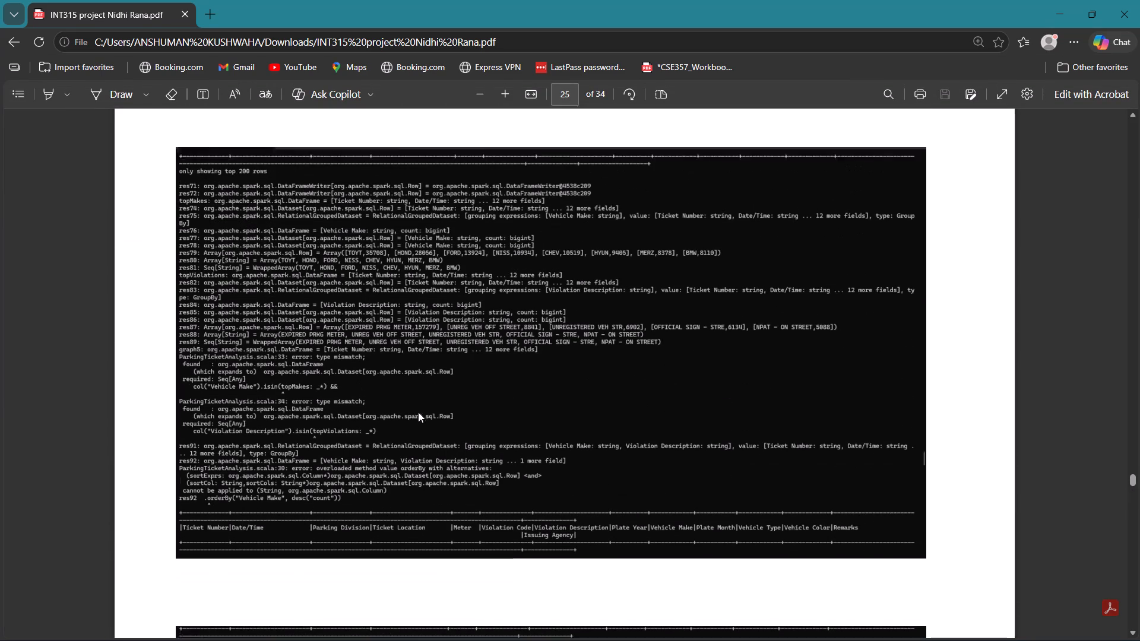
scroll(418, 412, up, 13)
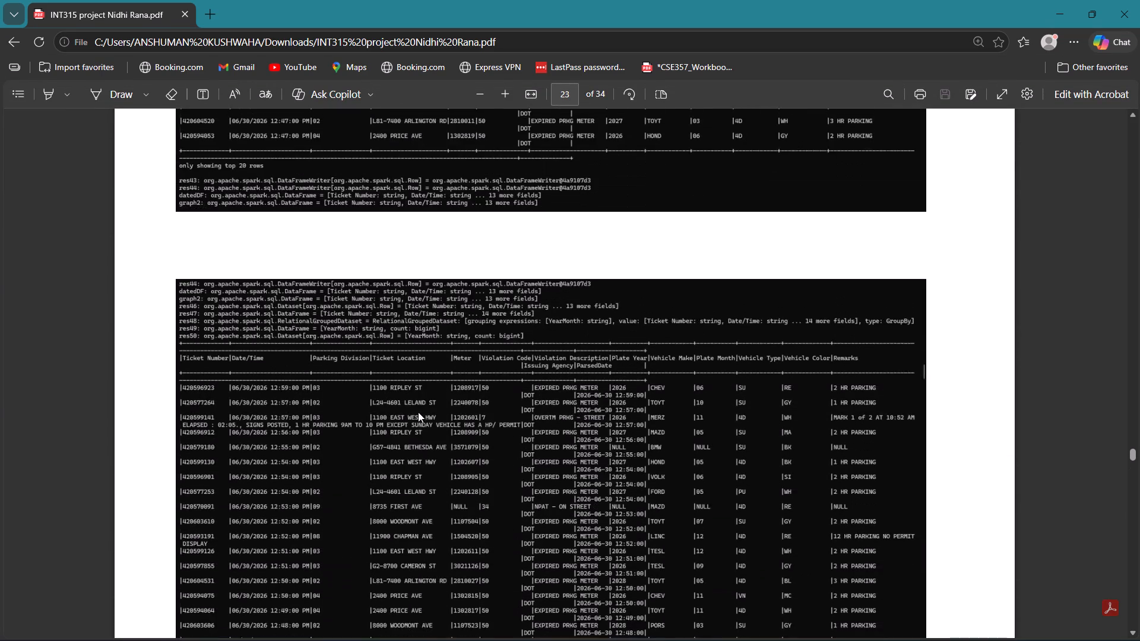
scroll(418, 412, up, 6)
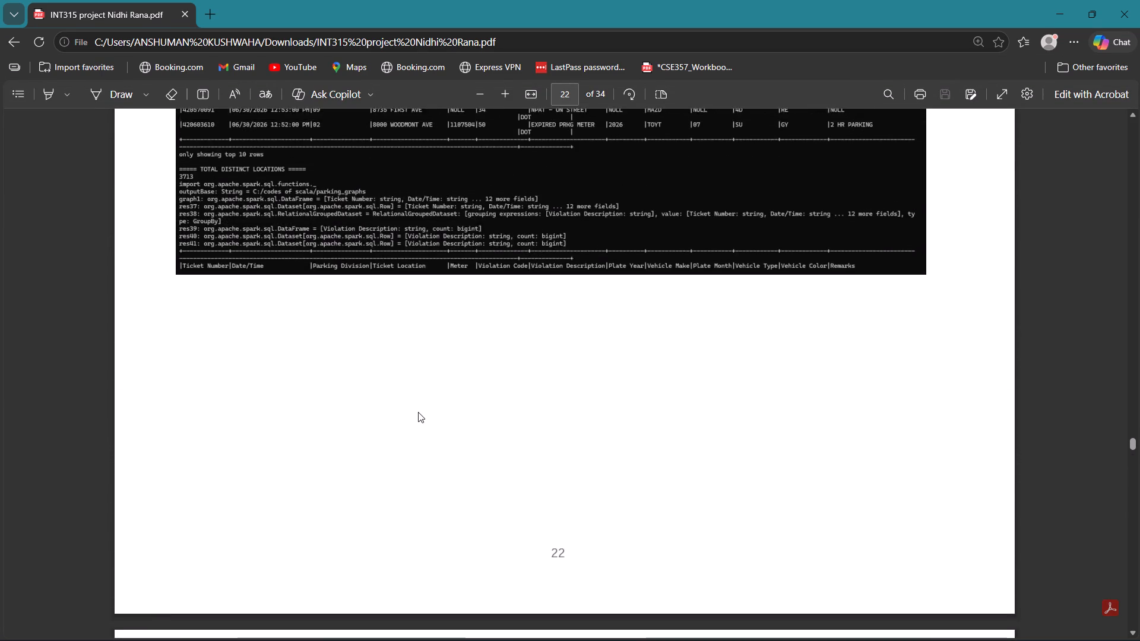
scroll(418, 412, up, 9)
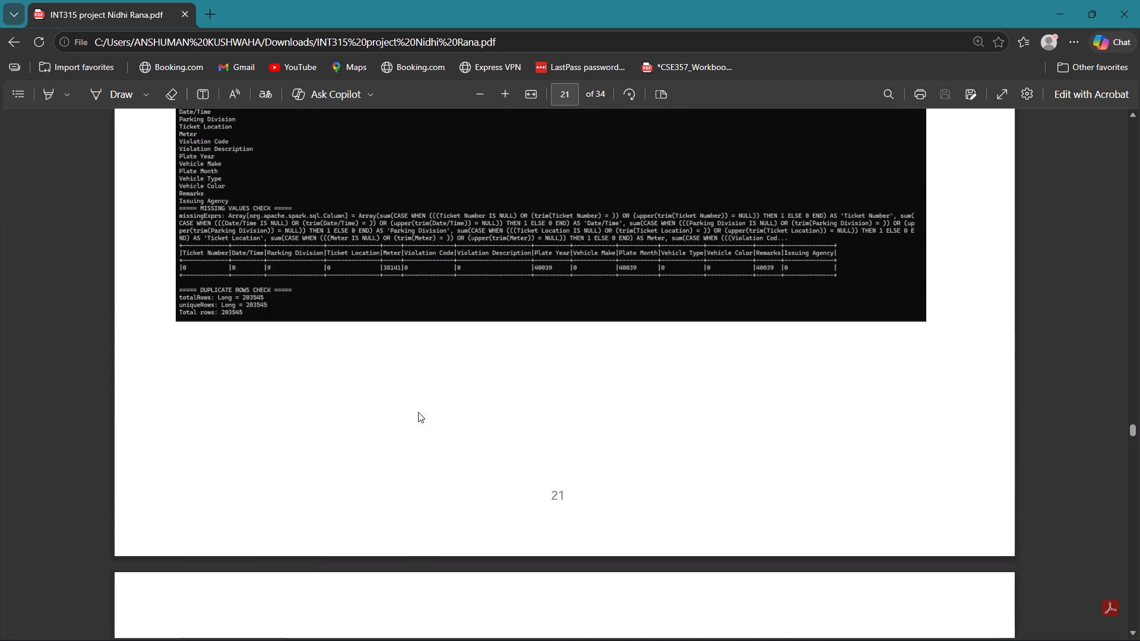
scroll(418, 412, up, 9)
scroll(418, 412, down, 11)
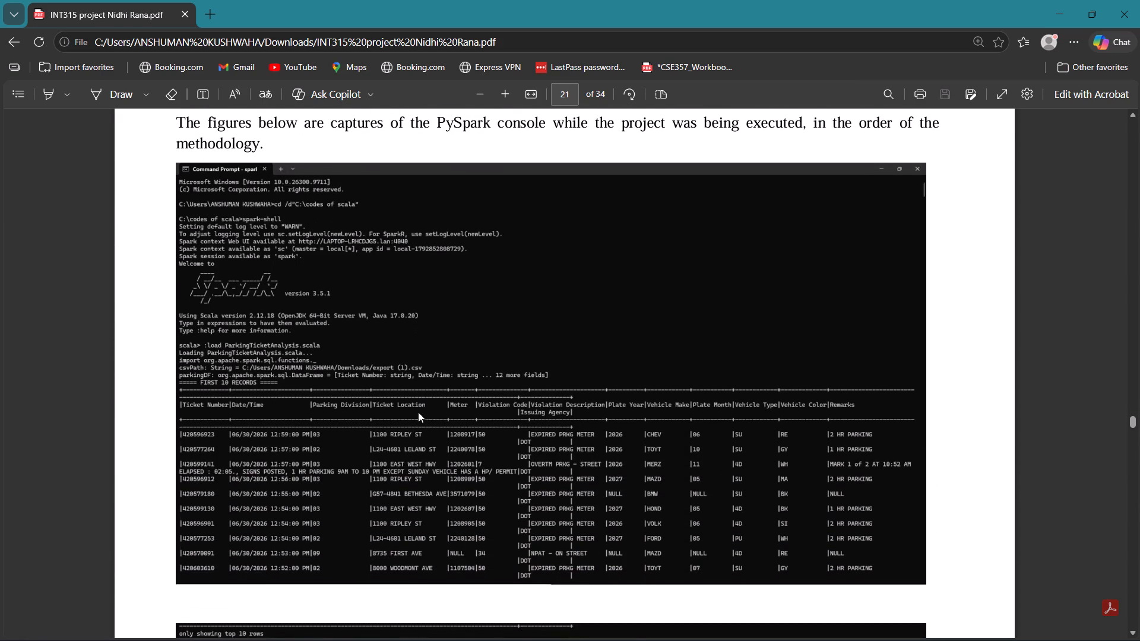
scroll(418, 412, down, 1)
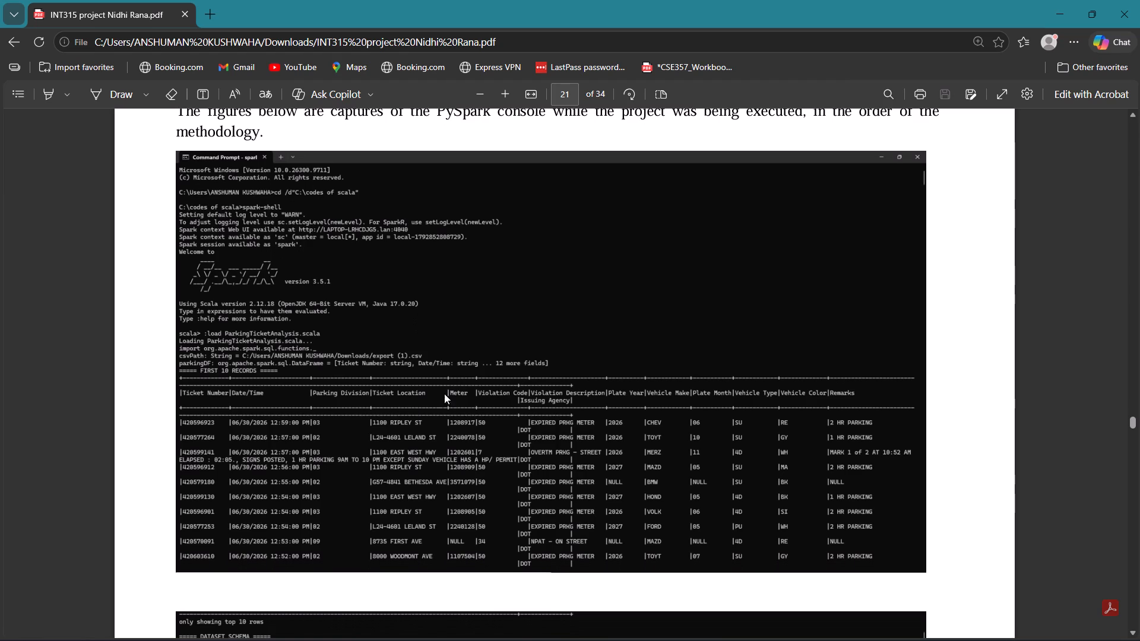
Capture a screenshot of the Command Prompt figure from its title bar to the FIRST 10 RECORDS line.
key(Print)
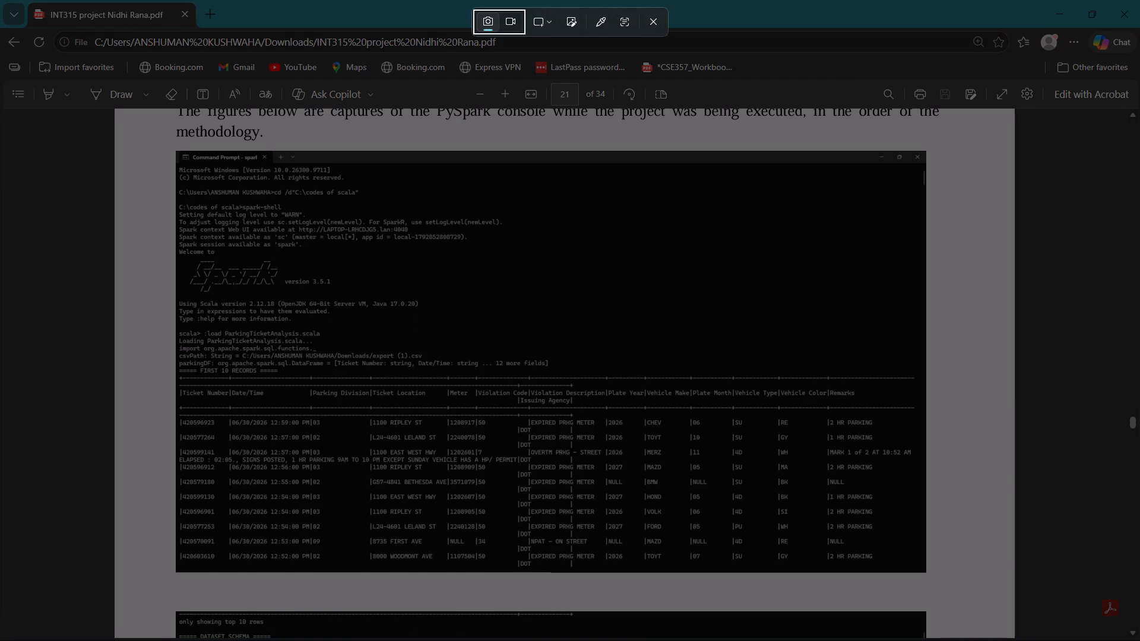
drag(177, 151, 365, 235)
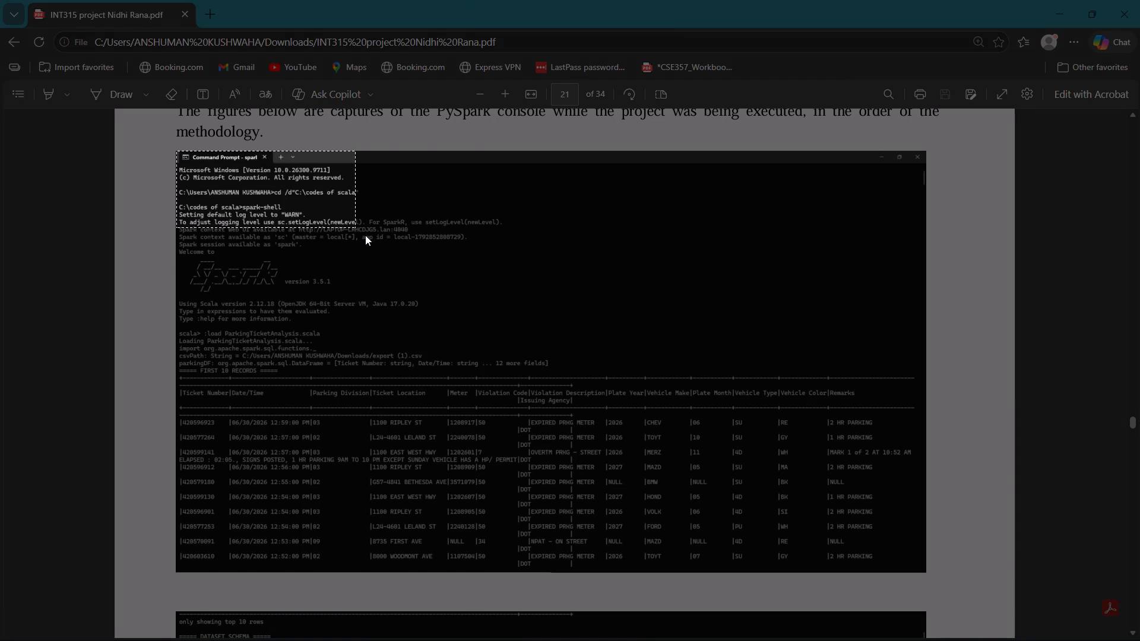
drag(365, 235, 563, 377)
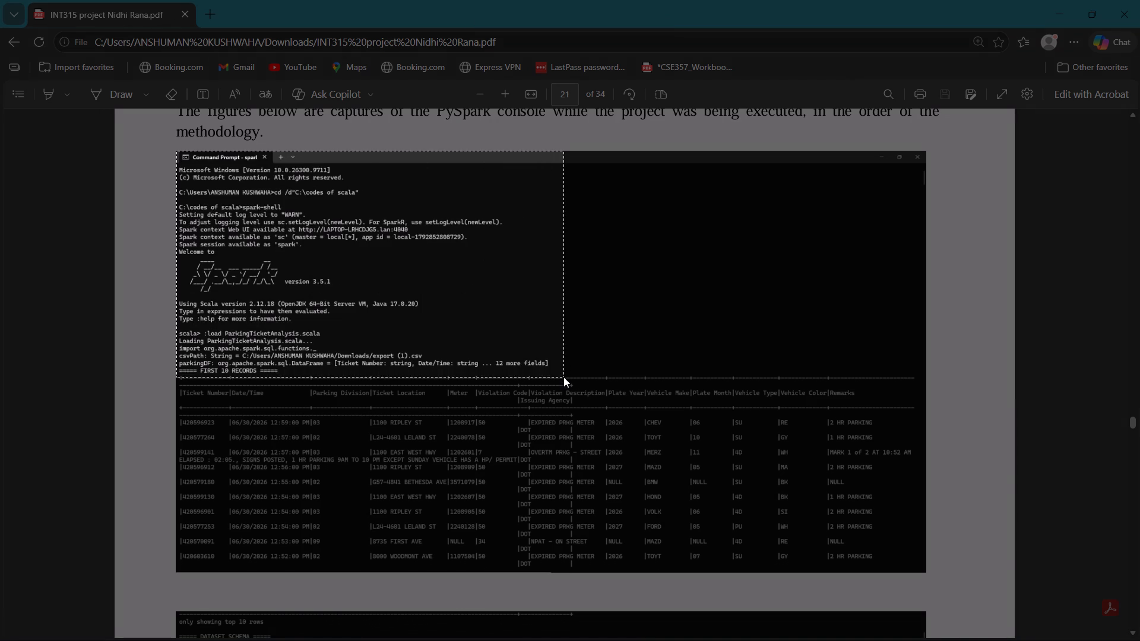
drag(563, 377, 563, 380)
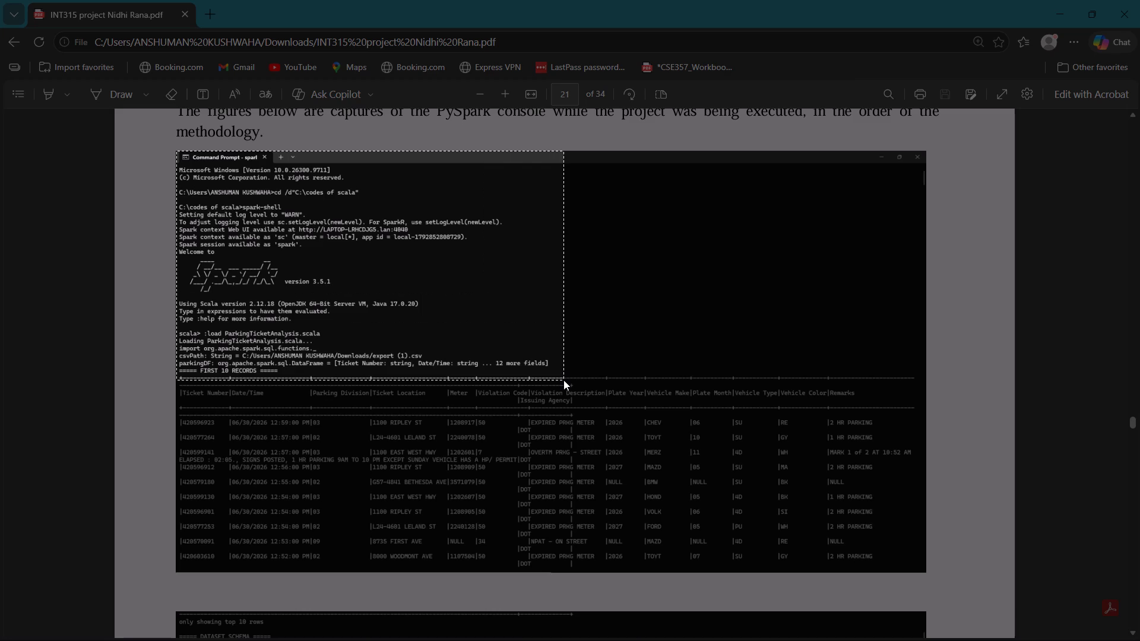
drag(563, 380, 563, 380)
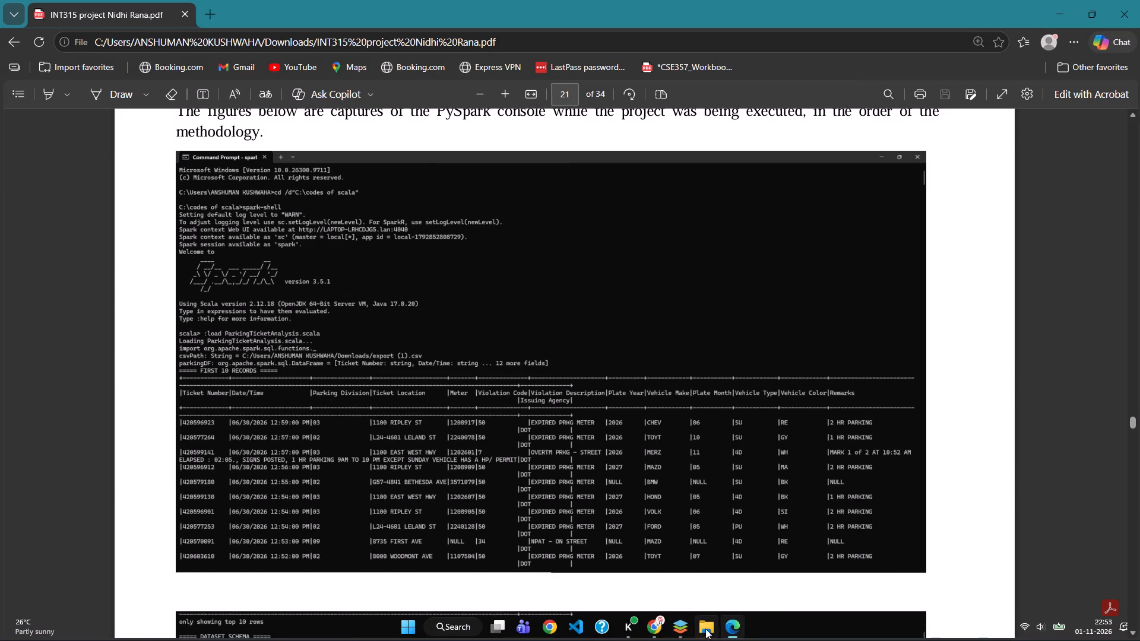
Switch to ONLYOFFICE and delete the ADD SOURCE-CODE SCREENSHOT heading and its instruction text from the Source Code slide's placeholder.
click(677, 624)
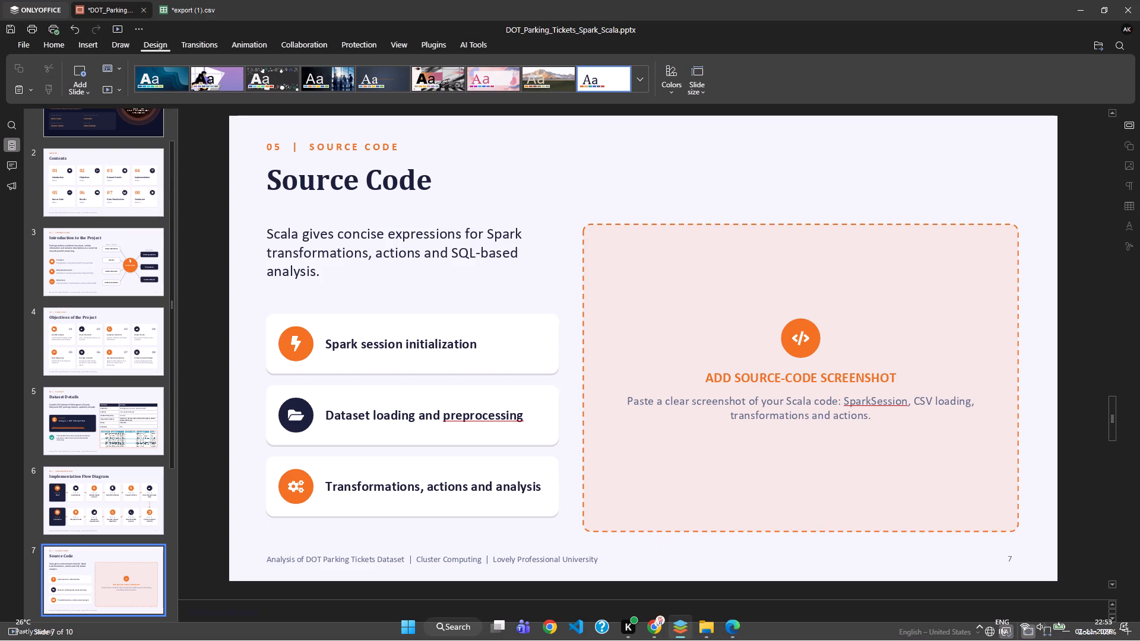
drag(885, 417, 796, 344)
key(Delete)
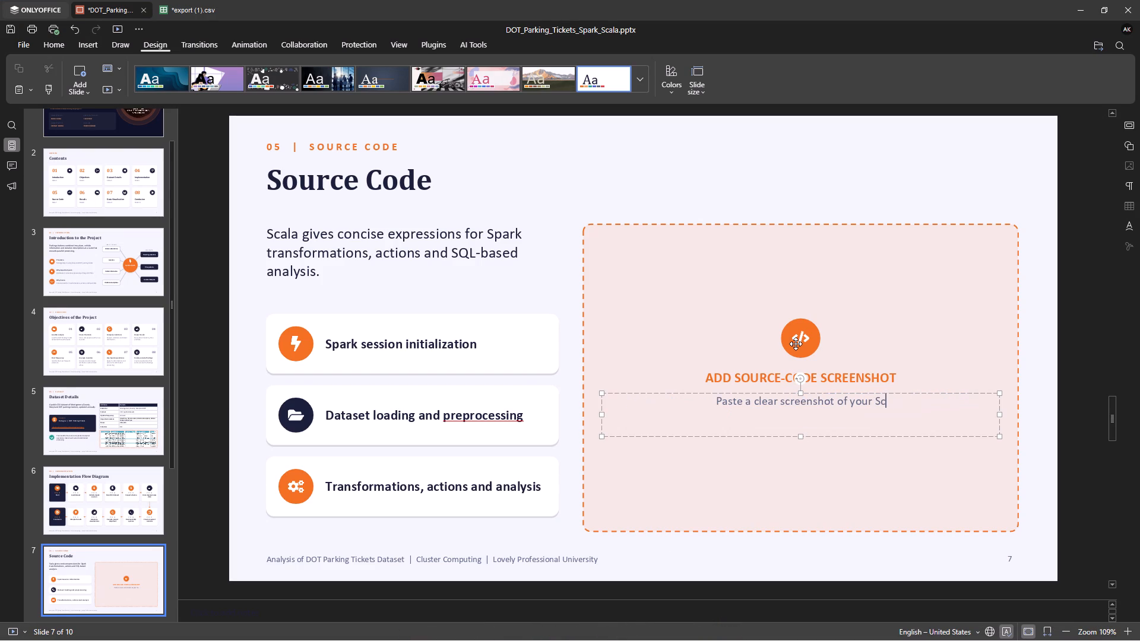
click(897, 404)
key(ctrl+a)
key(Delete)
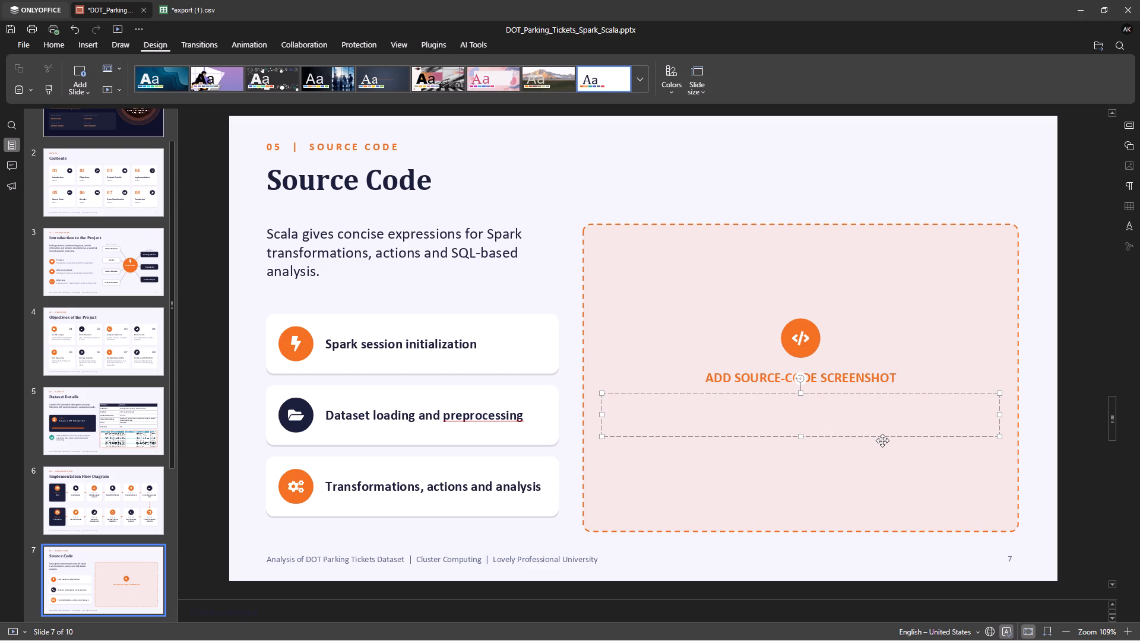
click(881, 442)
click(874, 382)
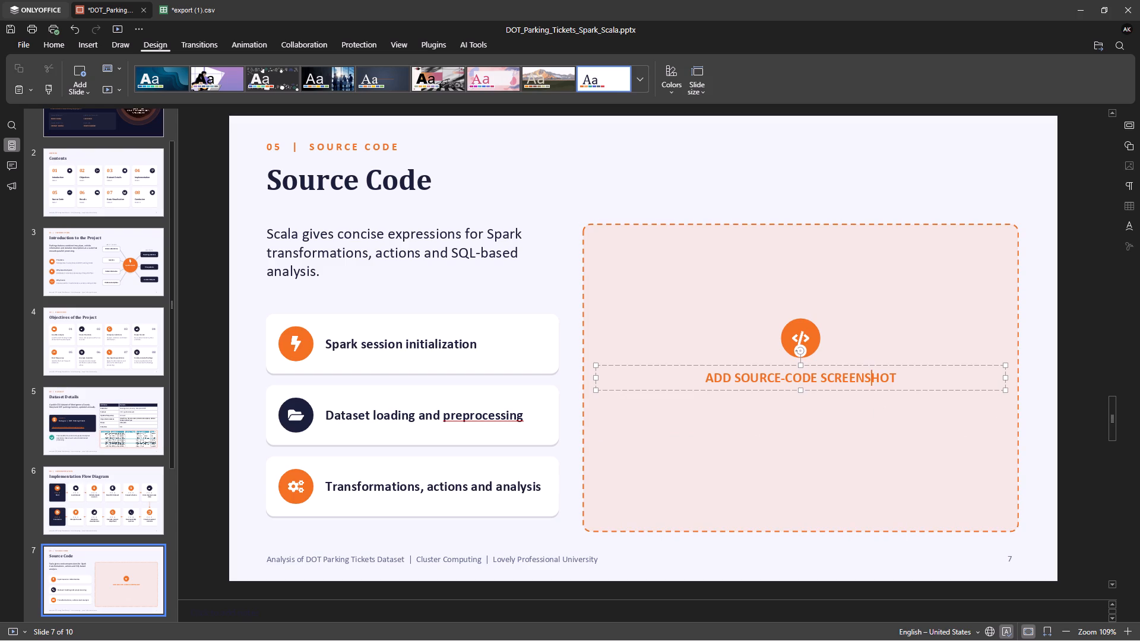
key(Delete)
drag(907, 378, 715, 372)
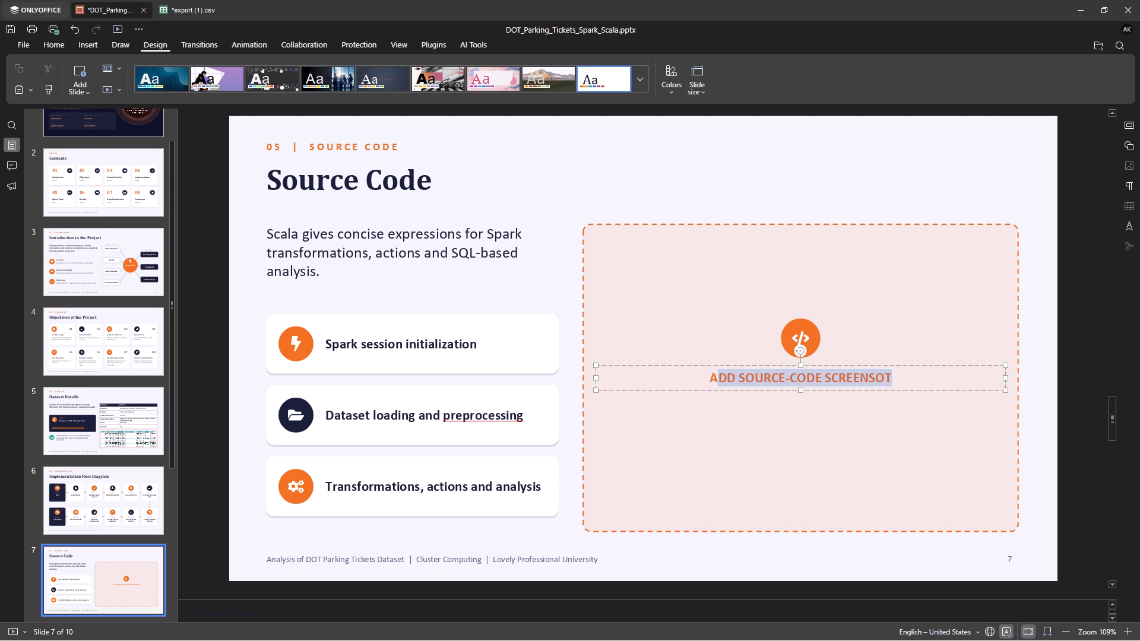
drag(715, 372, 713, 373)
key(Delete)
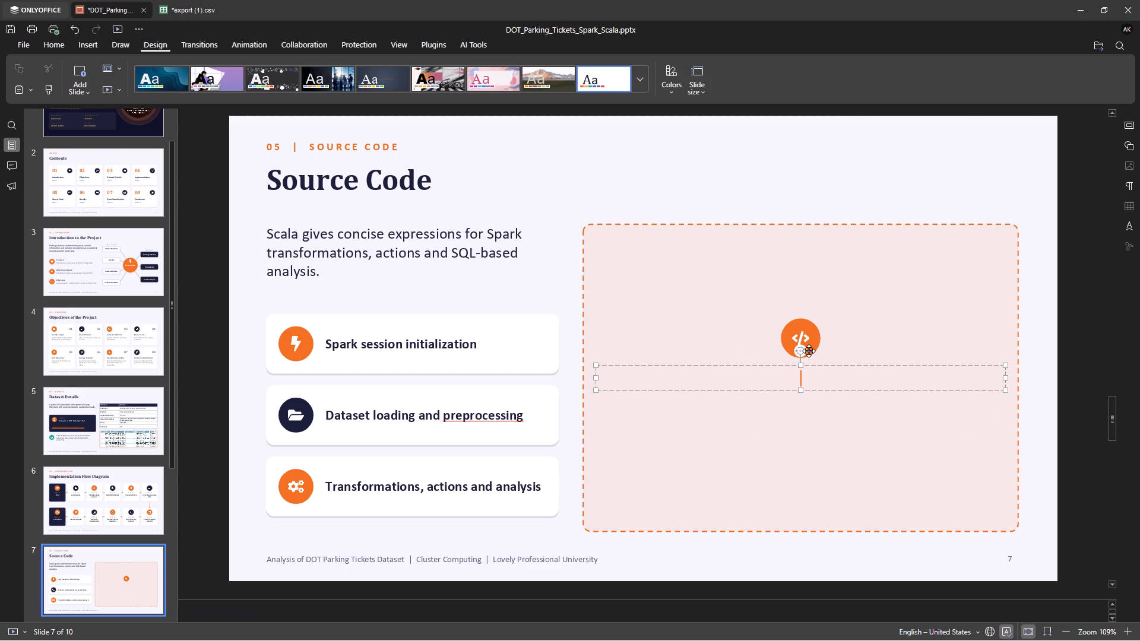
Delete the code symbol and its orange circle from the dashed placeholder.
click(806, 332)
key(Delete)
click(806, 332)
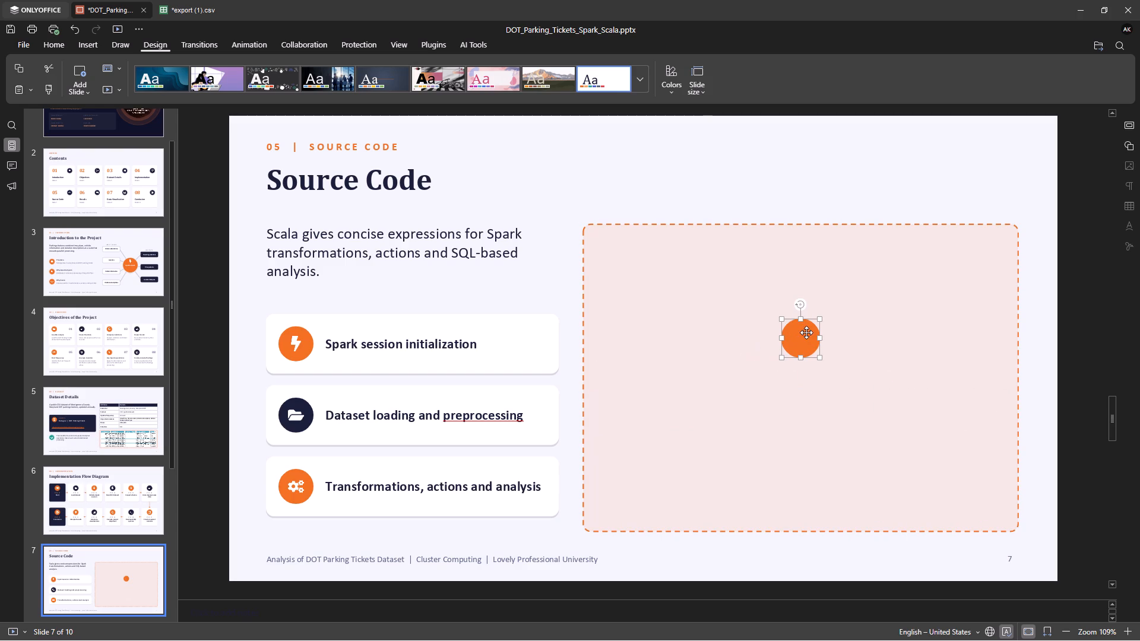
key(Delete)
Paste the console screenshot on the Source Code slide and move it inside the upper part of the dashed placeholder, centred horizontally.
key(ctrl+v)
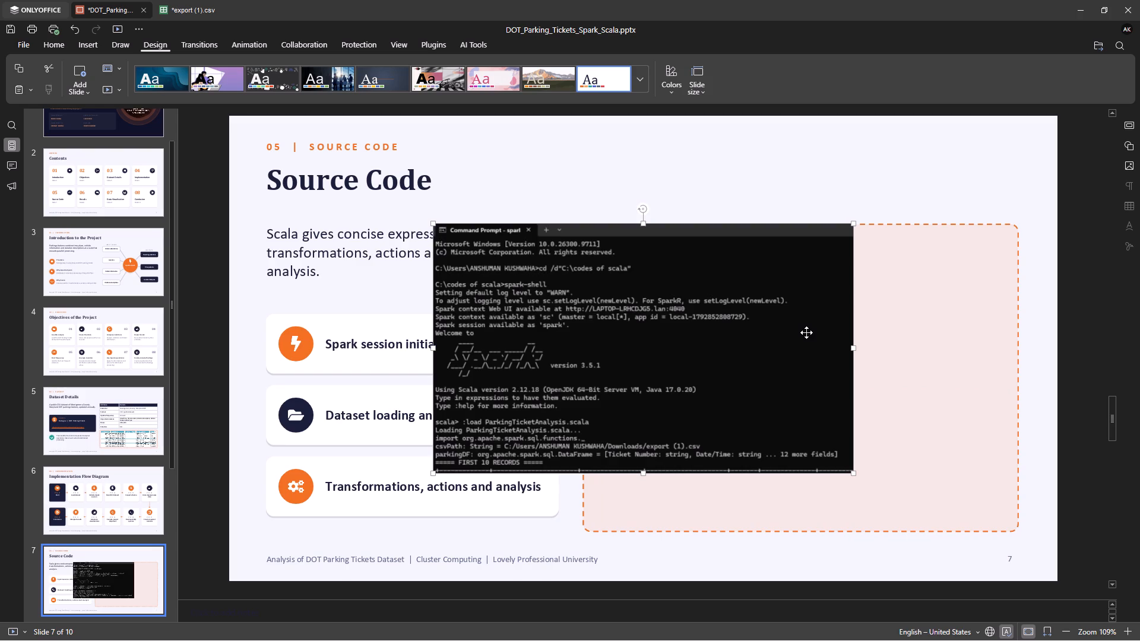
drag(697, 337, 812, 361)
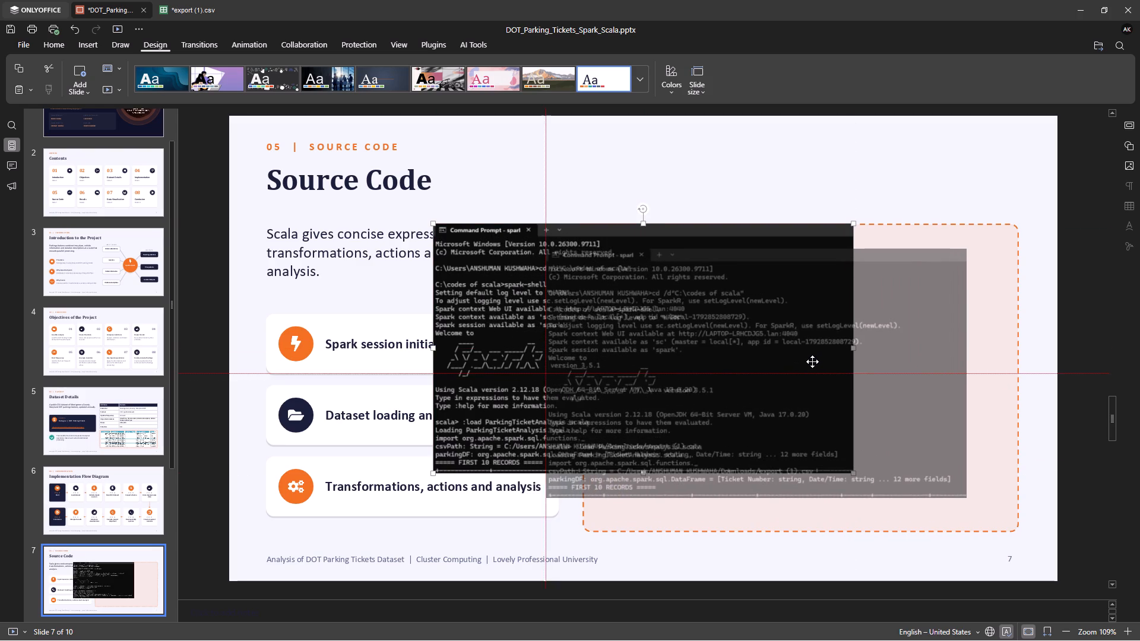
drag(812, 361, 826, 357)
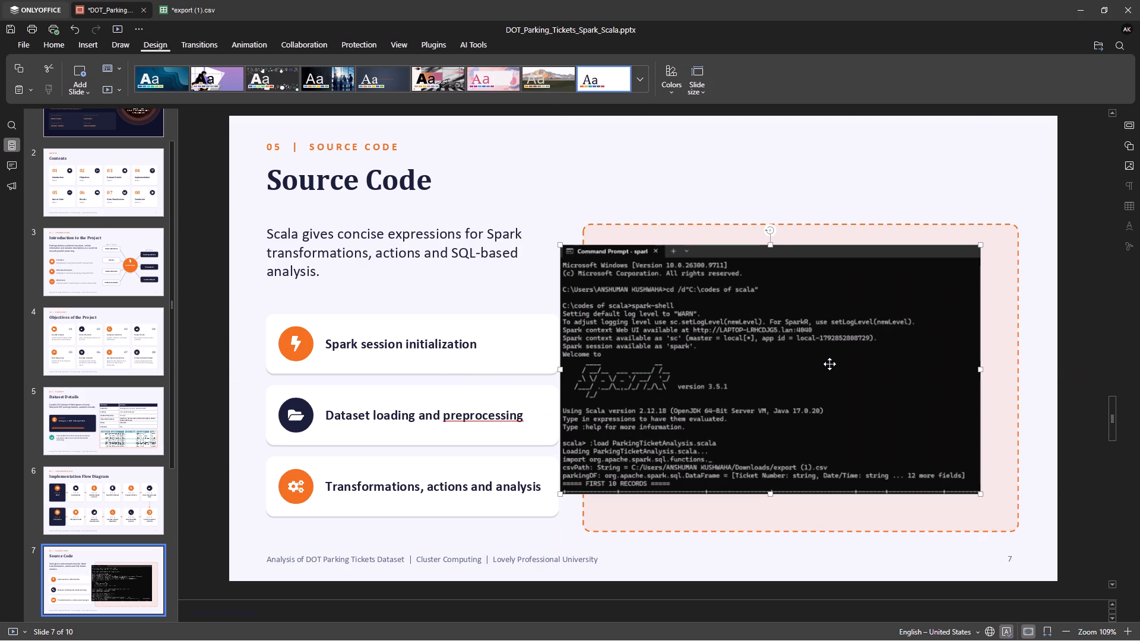
drag(830, 367, 860, 358)
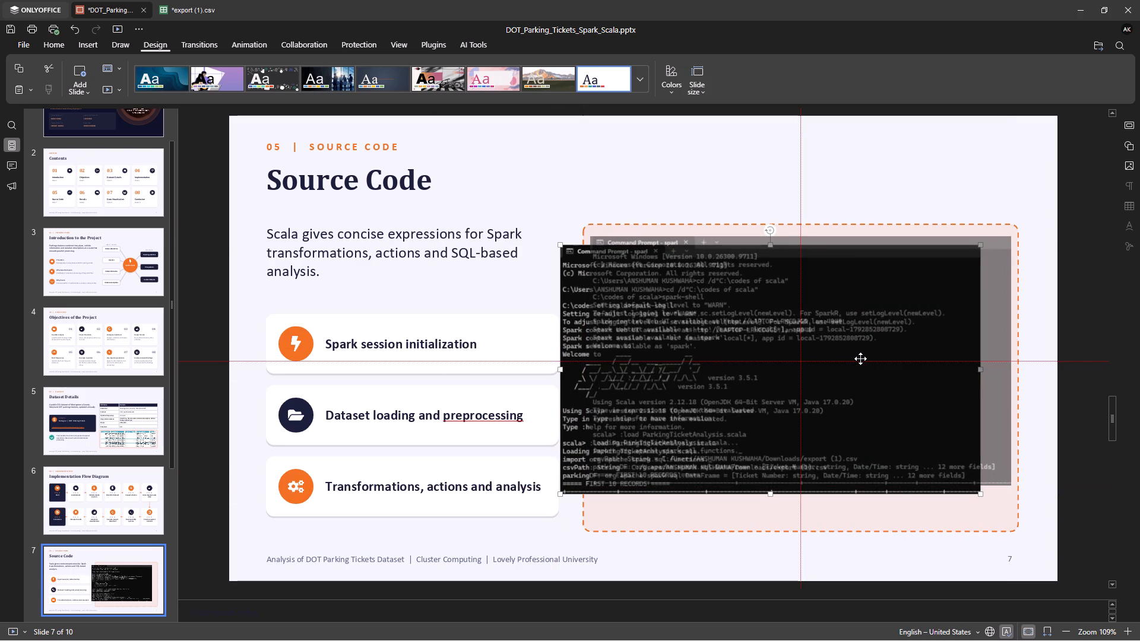
drag(860, 358, 863, 354)
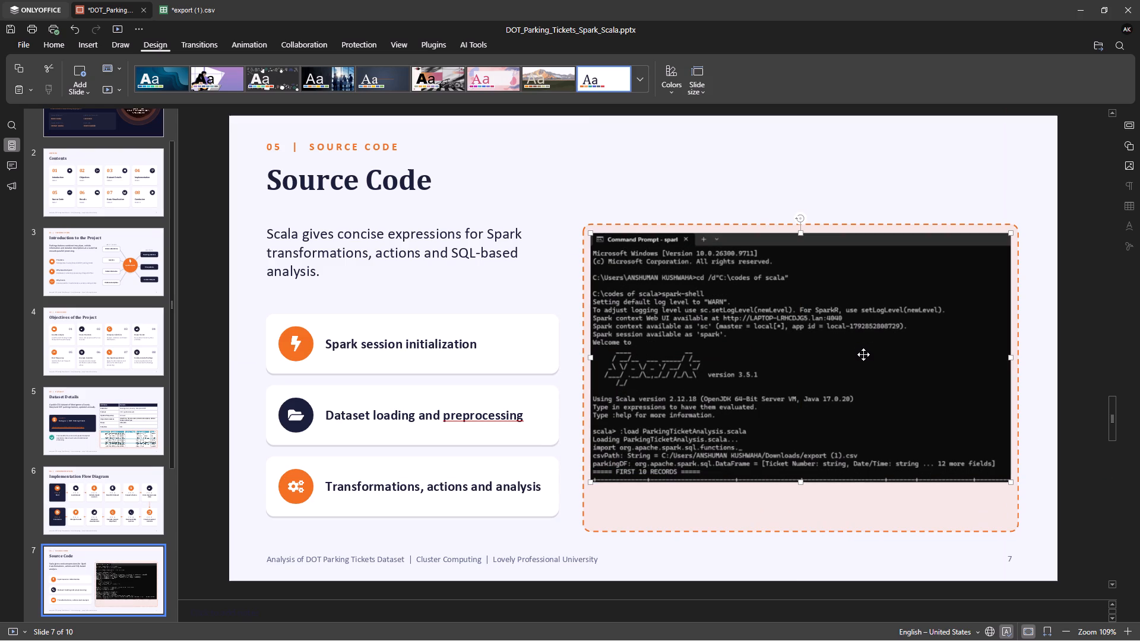
Stretch the console screenshot downward until it fills the height of the dashed placeholder, and deselect it.
drag(801, 483, 801, 495)
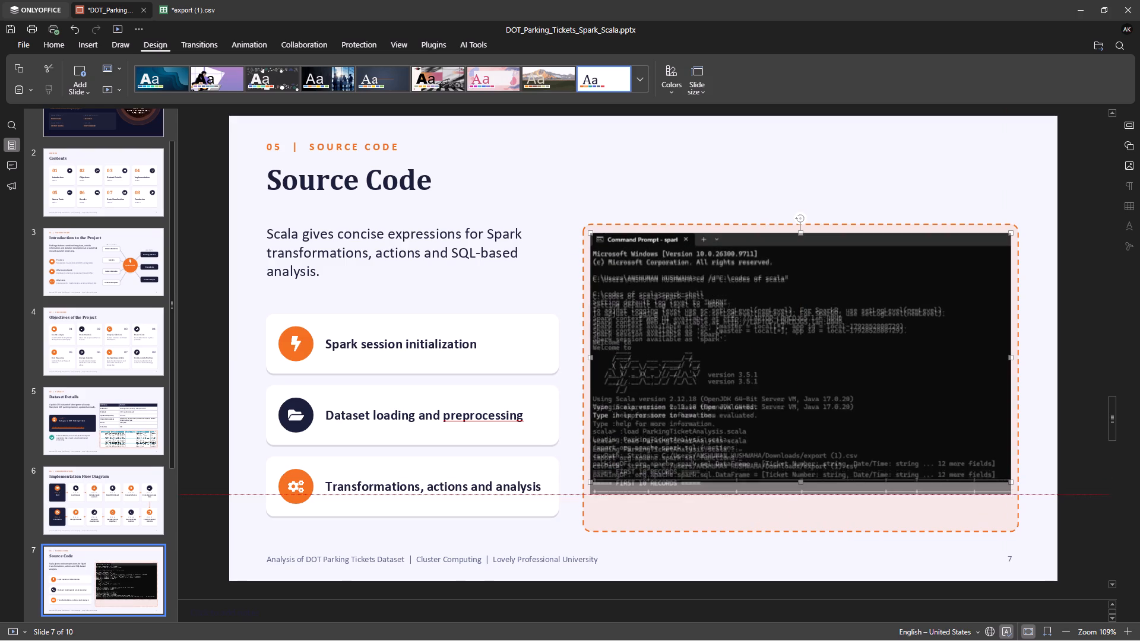
drag(801, 495, 801, 515)
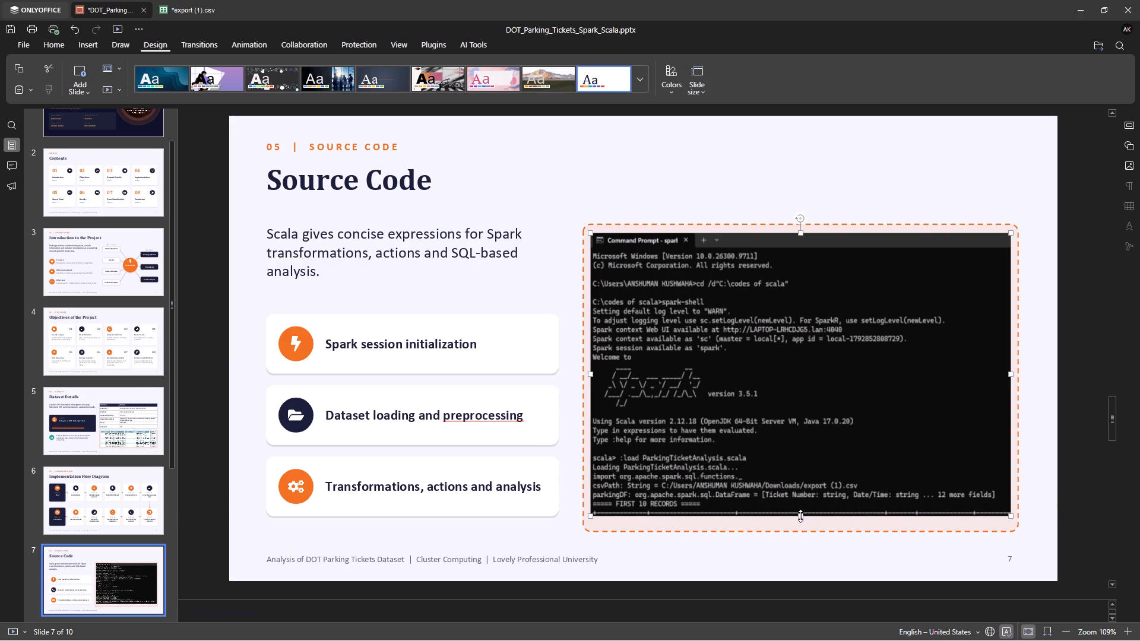
drag(800, 516, 798, 525)
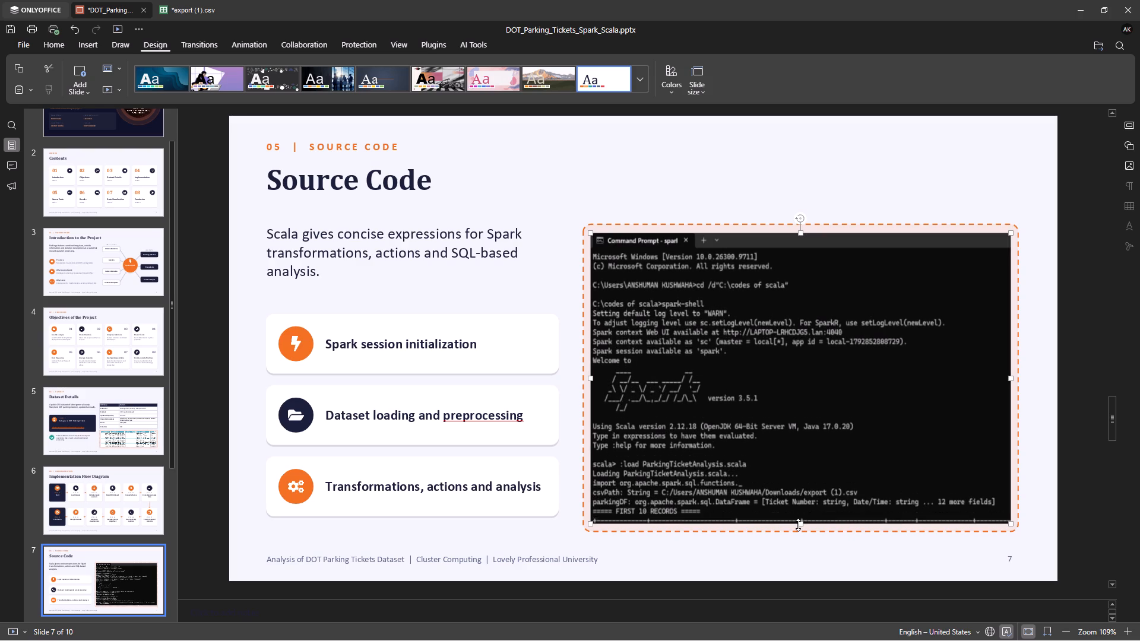
click(600, 171)
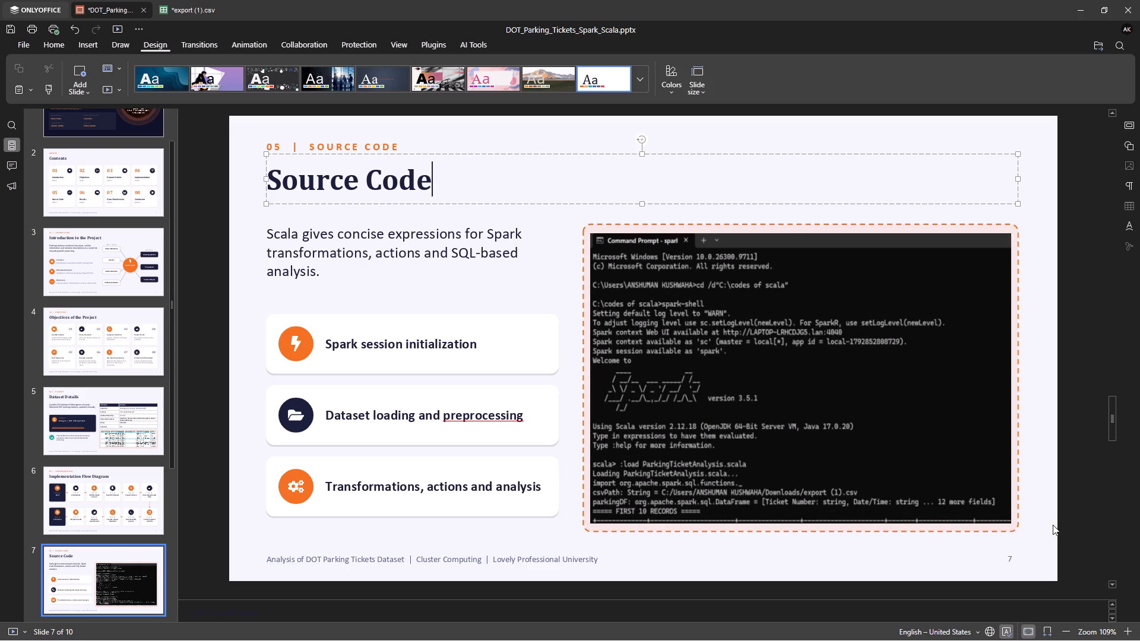
click(1042, 521)
click(1031, 531)
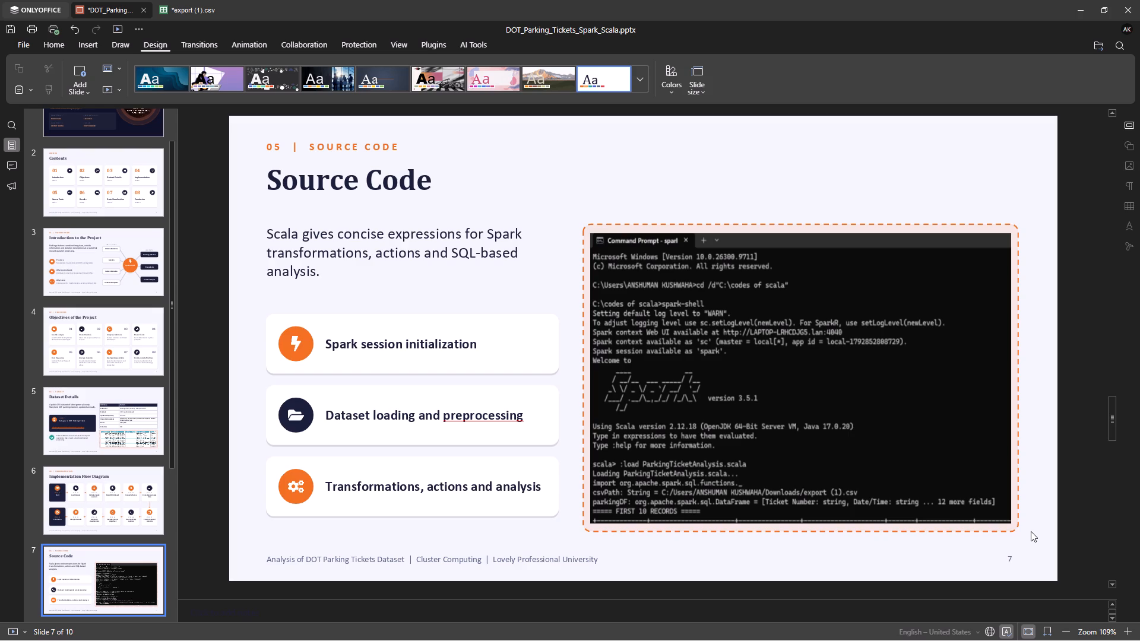
click(1030, 523)
Go to the Evaluation Metrics and Results slide and capture a screenshot of its whole content.
key(Right)
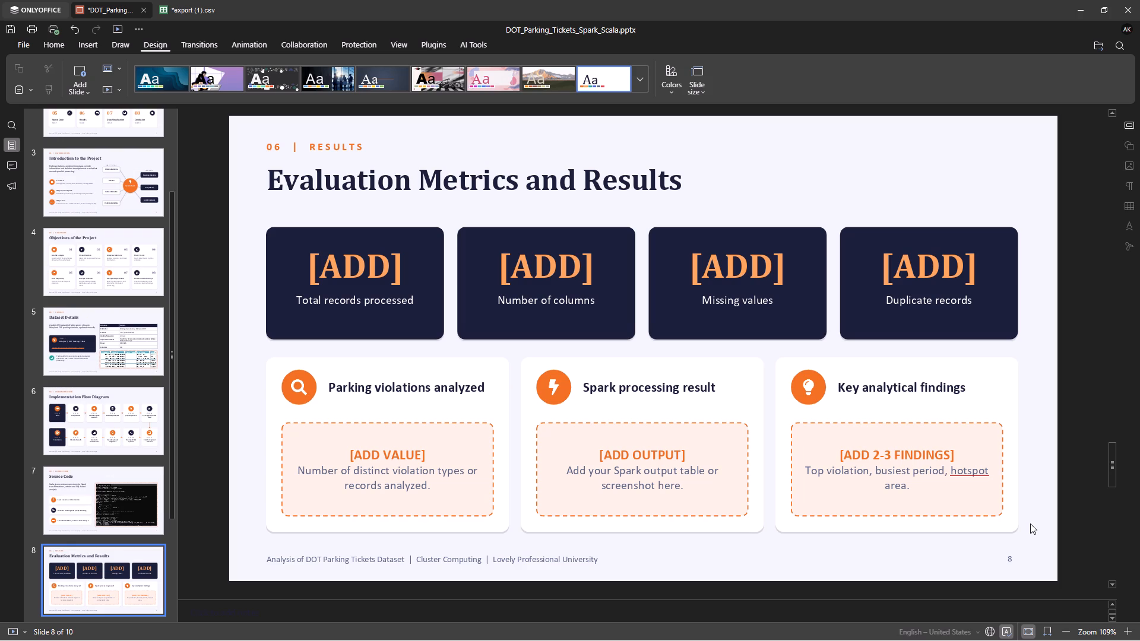
key(Print)
drag(239, 126, 878, 485)
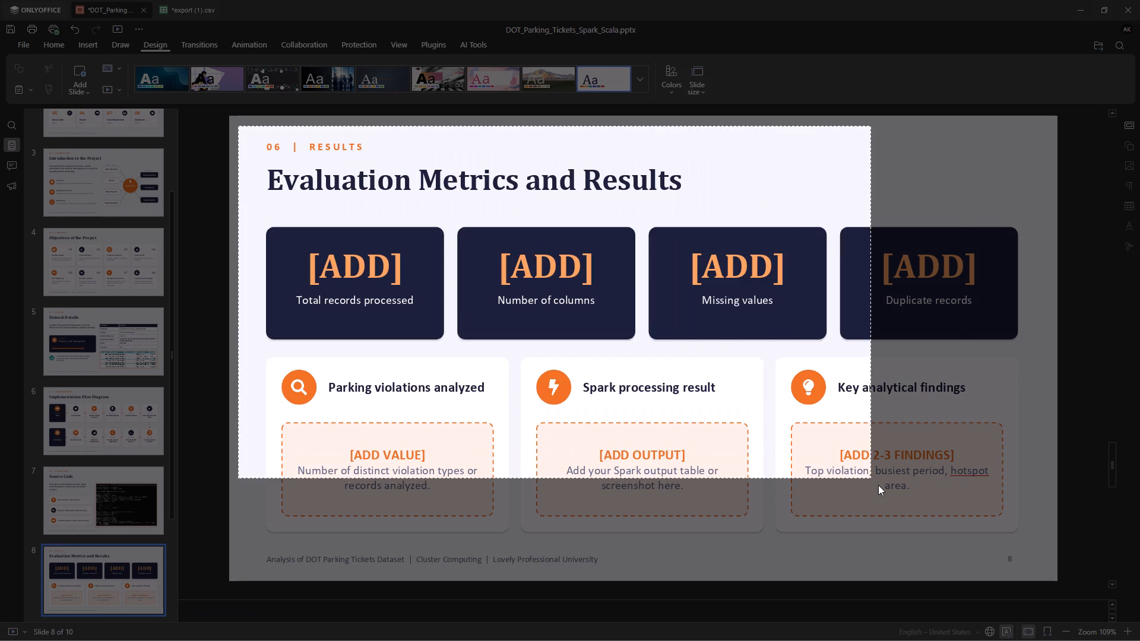
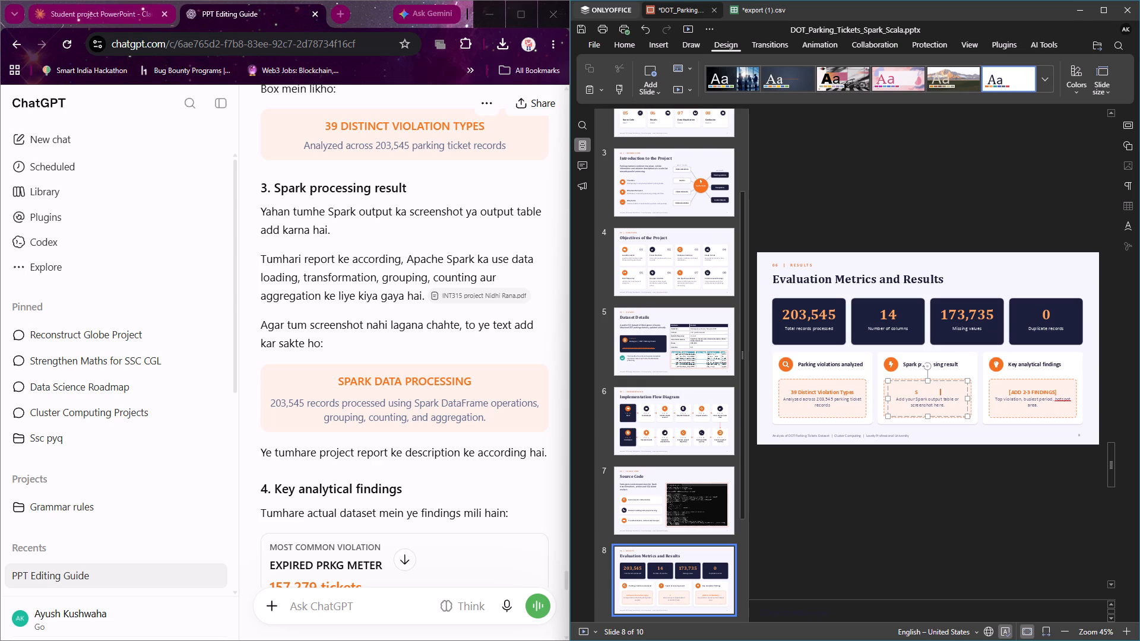
key(ctrl+z)
text(PARK)
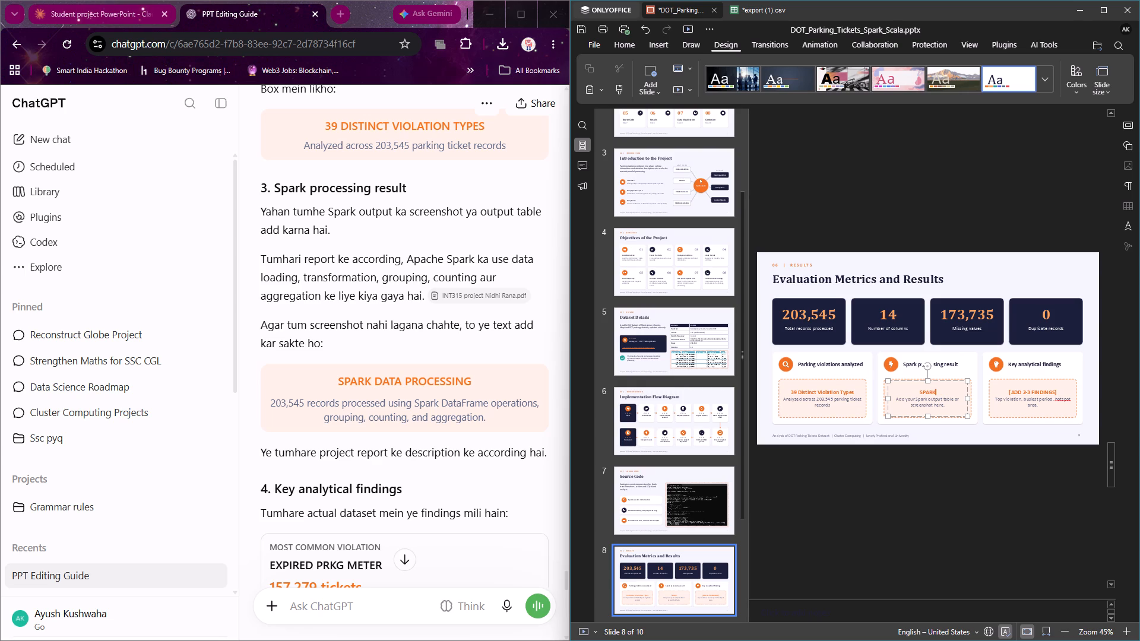
key(space)
text(DATA)
key(space)
text(PROCE)
text(SSING)
Replace the description in the Spark processing result box with "203,545 records processed using Spark DataFrame operations, grouping, counting, and aggregation".
click(945, 405)
key(BackSpace)
key(BackSpace)
key(BackSpace)
key(BackSpace)
key(BackSpace)
key(BackSpace)
key(BackSpace)
key(BackSpace)
key(BackSpace)
key(BackSpace)
key(BackSpace)
key(BackSpace)
key(BackSpace)
key(BackSpace)
key(BackSpace)
key(BackSpace)
key(BackSpace)
key(BackSpace)
key(BackSpace)
key(BackSpace)
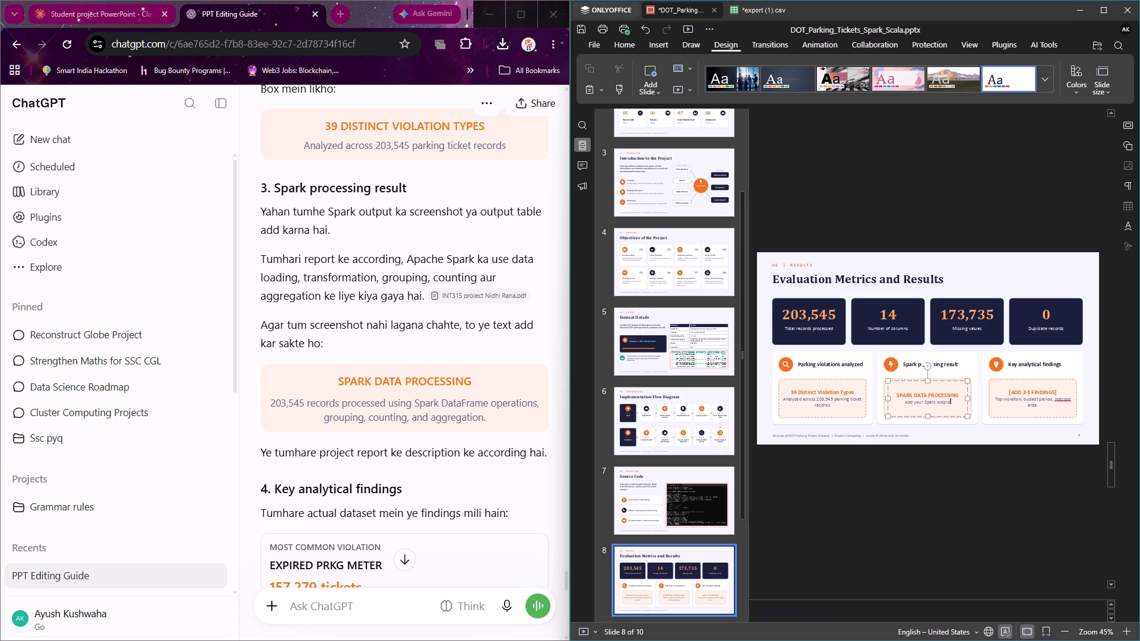
key(BackSpace)
key(BackSpace)
key(BackSpace)
key(BackSpace)
key(BackSpace)
key(BackSpace)
key(BackSpace)
key(BackSpace)
text(203)
text(,545)
key(space)
text(reco)
text(rds)
key(space)
text(pro)
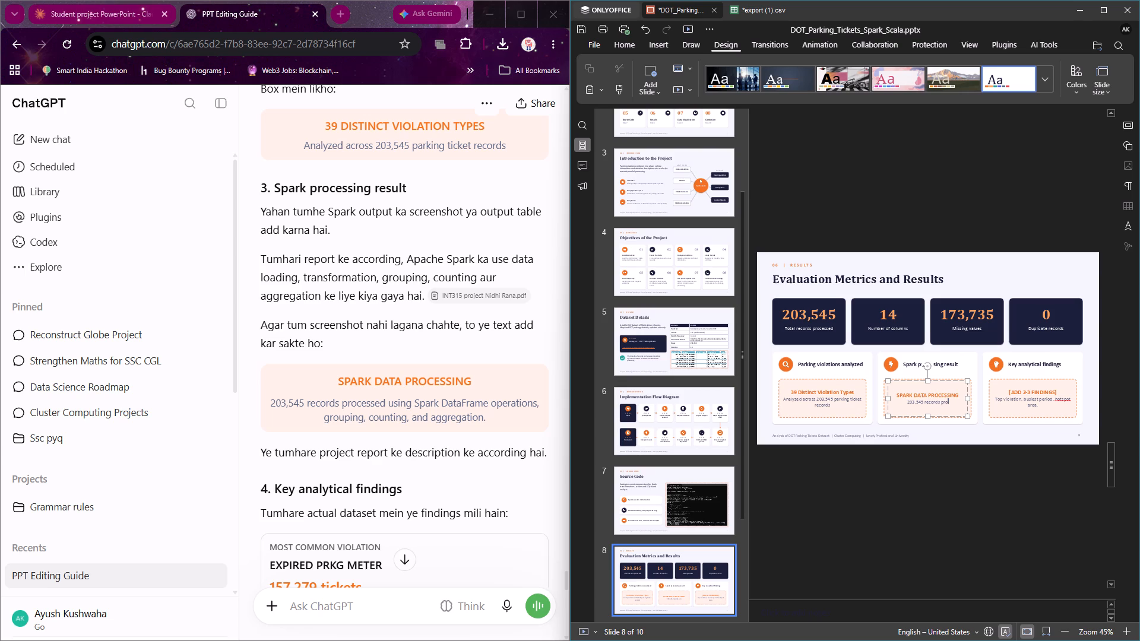
text(ce)
text(ssed)
key(space)
text(using)
key(space)
text(Spark)
key(space)
text(Data)
text(Frame)
key(space)
text(op)
text(er)
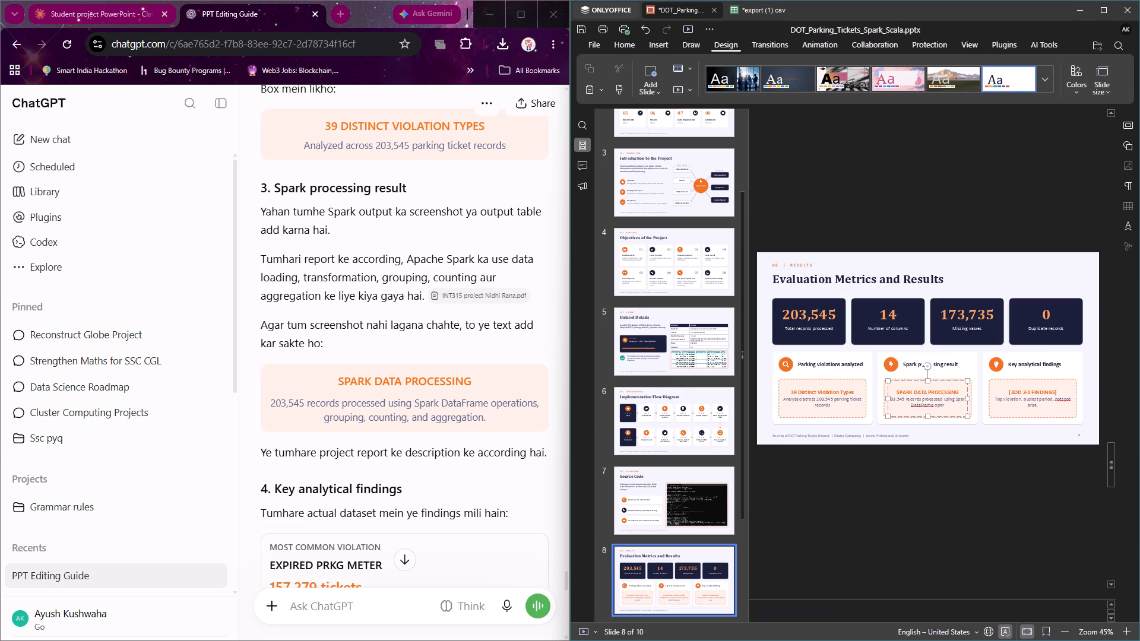
text(ations)
text(,)
key(space)
key(g)
text(rouping)
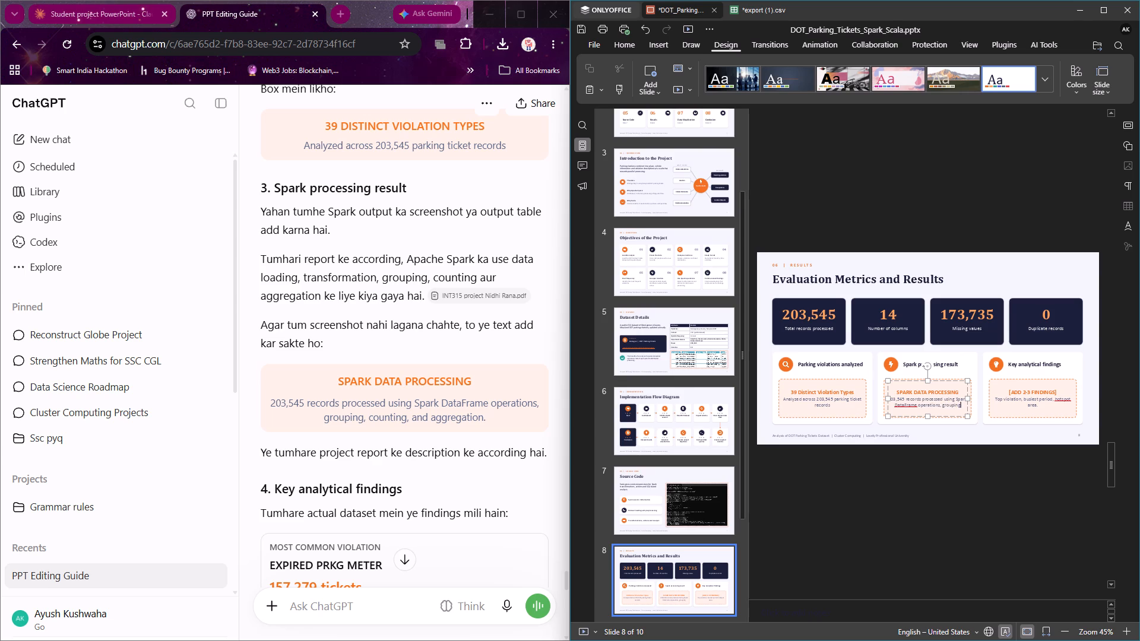
text(,)
key(space)
text(coun)
text(ting)
key(space)
key(BackSpace)
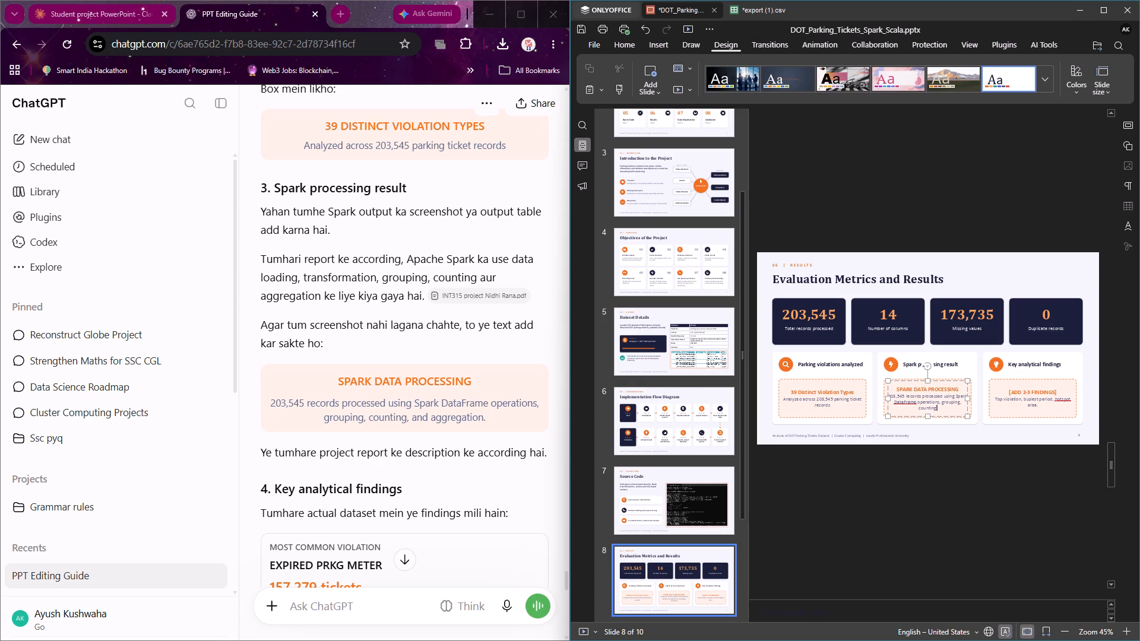
text(, and)
key(space)
text(aggregation)
Retype the heading in the Parking violations analyzed box in capitals as "39 DISTINCT VIOLATION TYPES".
click(910, 401)
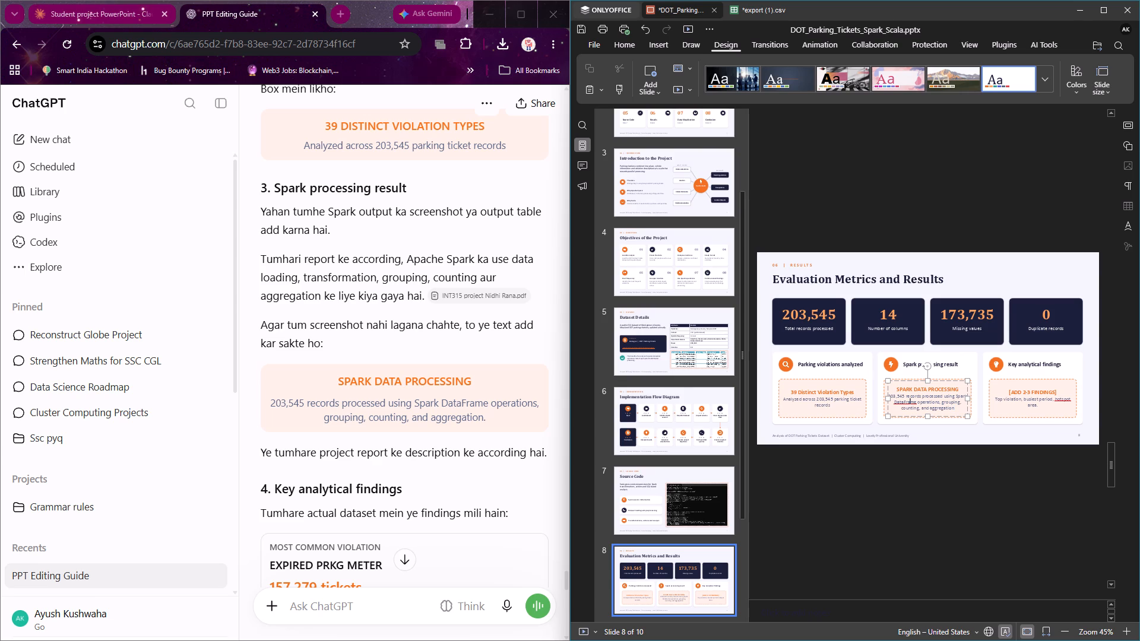
click(902, 401)
click(853, 391)
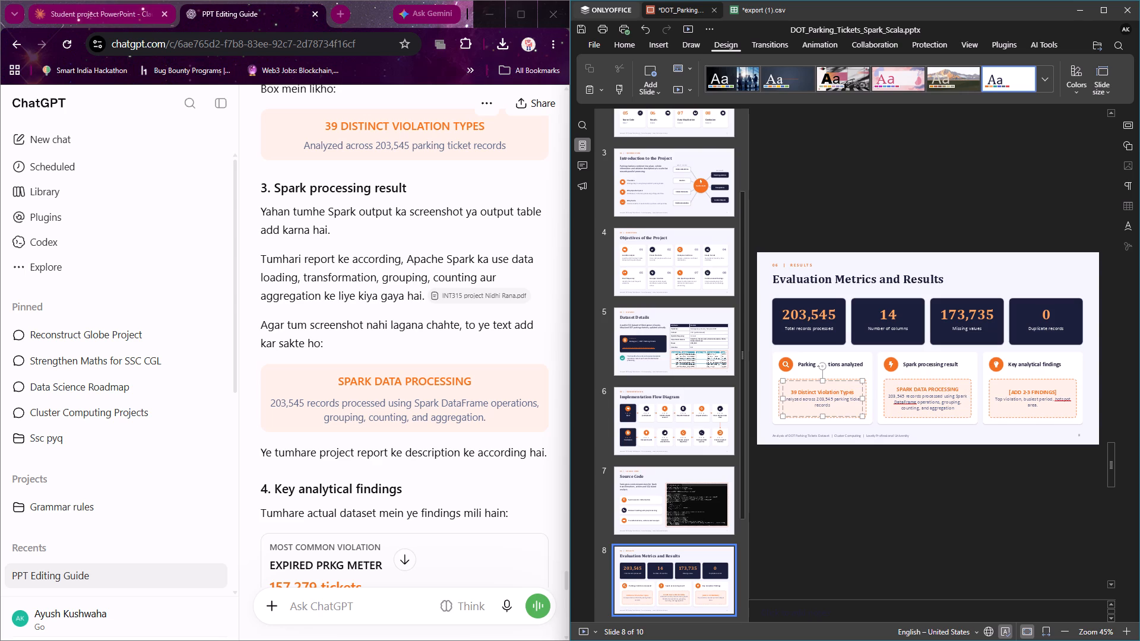
key(Right)
key(BackSpace)
key(BackSpace)
key(BackSpace)
key(BackSpace)
key(BackSpace)
key(BackSpace)
key(BackSpace)
key(BackSpace)
key(BackSpace)
key(BackSpace)
key(BackSpace)
key(BackSpace)
key(BackSpace)
key(BackSpace)
key(BackSpace)
key(BackSpace)
key(BackSpace)
key(BackSpace)
key(BackSpace)
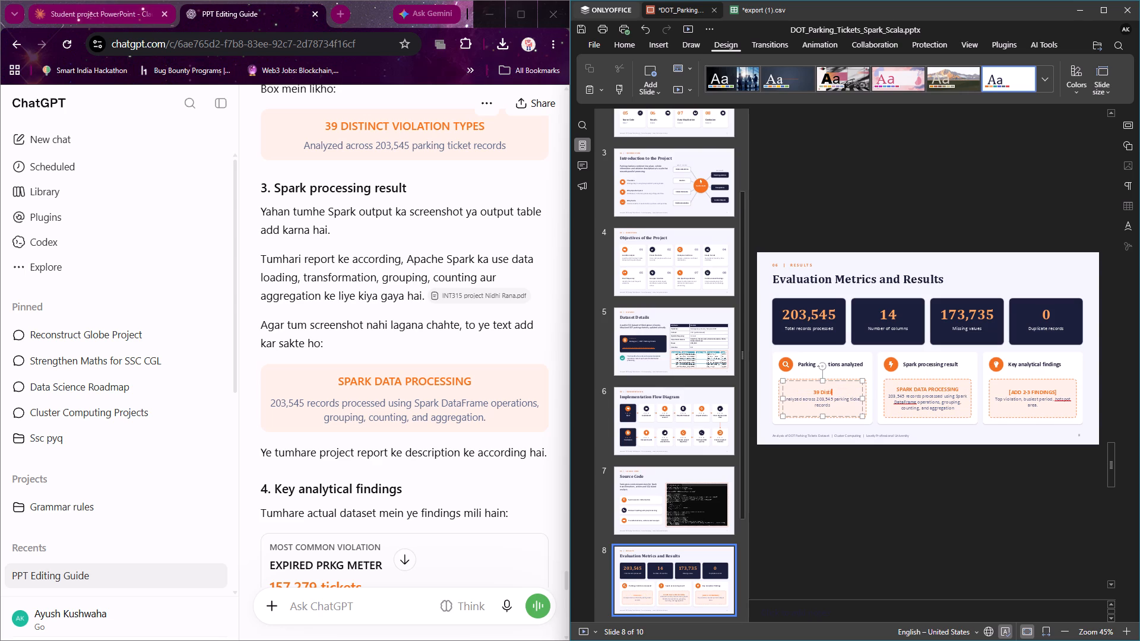
key(BackSpace)
key(BackSpace)
key(BackSpace)
key(BackSpace)
text(ISTI)
text(NCT)
key(space)
text(VIO)
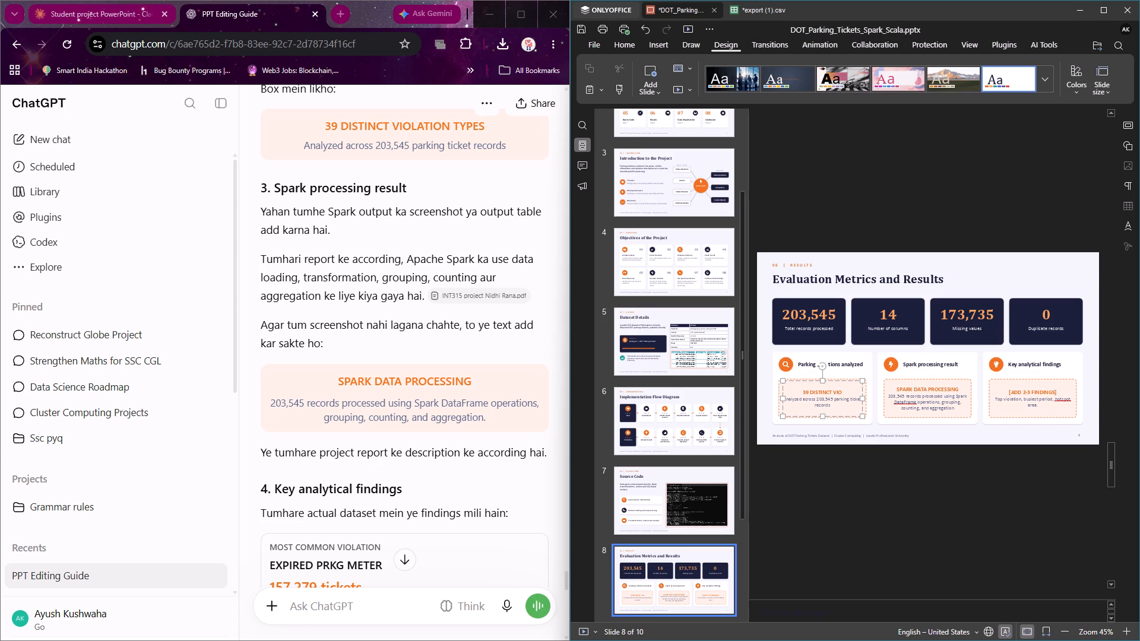
text(LATIO)
text(N)
key(space)
text(TYP)
key(e)
key(s)
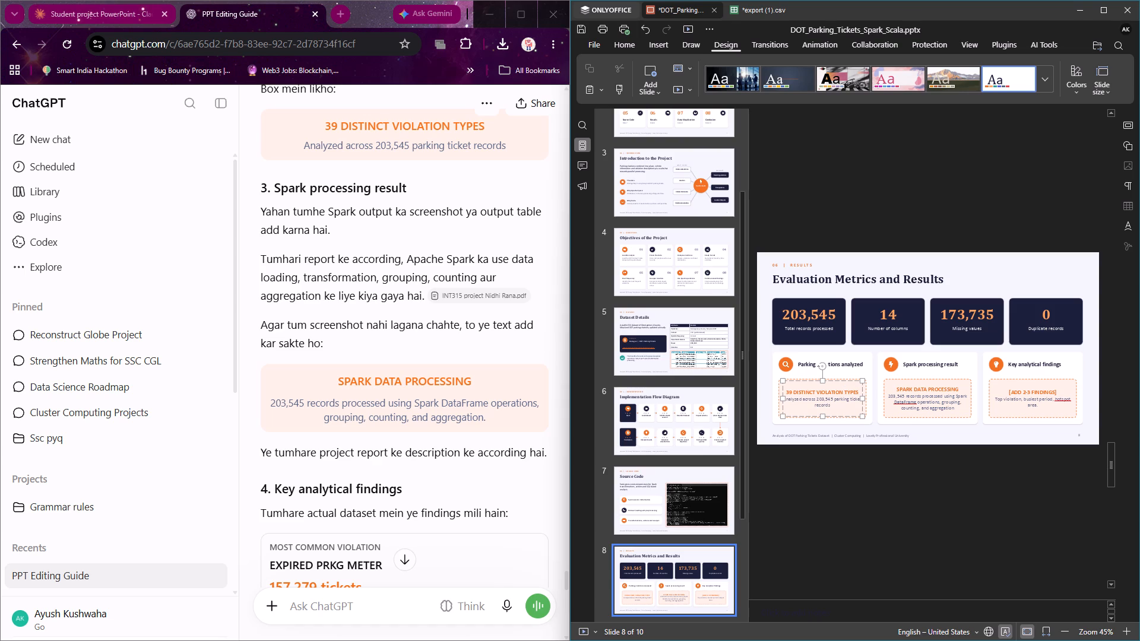
Delete the [ADD 2-3 FINDINGS] placeholder heading from the Key analytical findings box on the results slide.
click(1058, 394)
key(BackSpace)
key(BackSpace)
key(BackSpace)
key(BackSpace)
key(BackSpace)
key(BackSpace)
key(BackSpace)
key(BackSpace)
key(BackSpace)
key(BackSpace)
key(BackSpace)
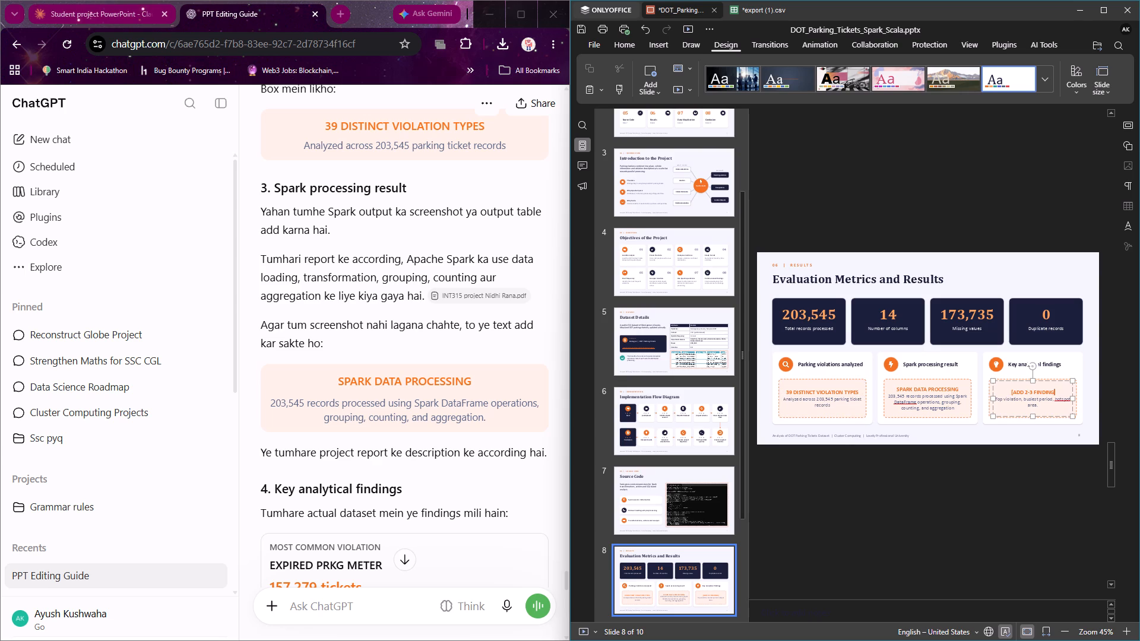
key(BackSpace)
key(BackSpace)
key(BackSpace)
key(BackSpace)
key(BackSpace)
key(BackSpace)
key(BackSpace)
scroll(416, 455, down, 3)
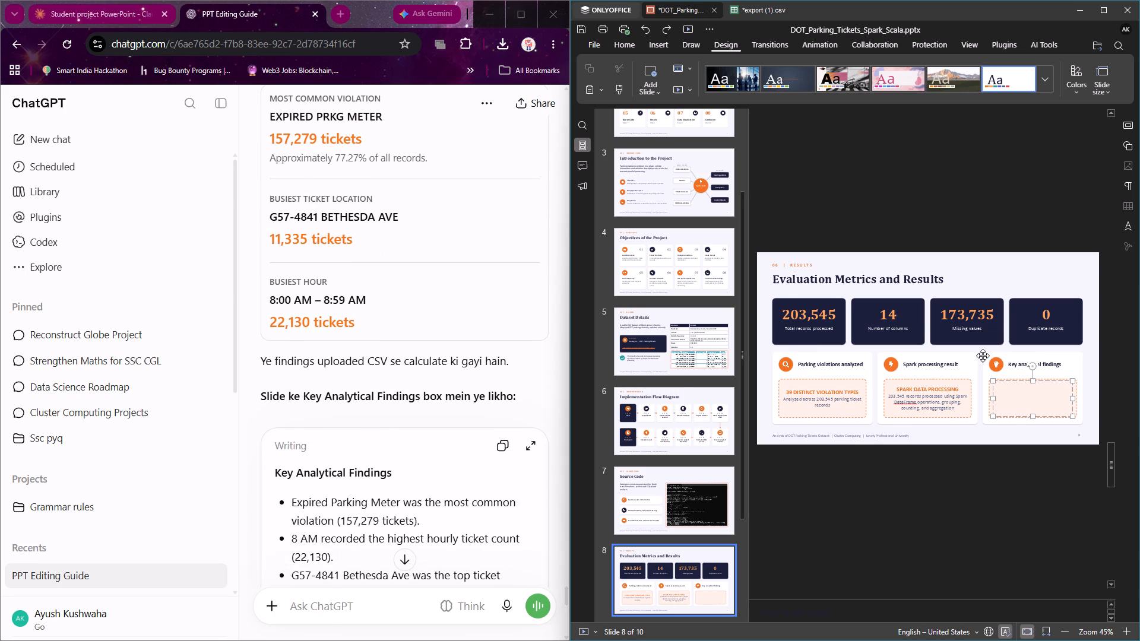
Set the empty Key analytical findings text box on the results slide to left alignment, with the presentation window maximised.
click(1031, 398)
drag(1031, 398, 1014, 391)
click(1100, 8)
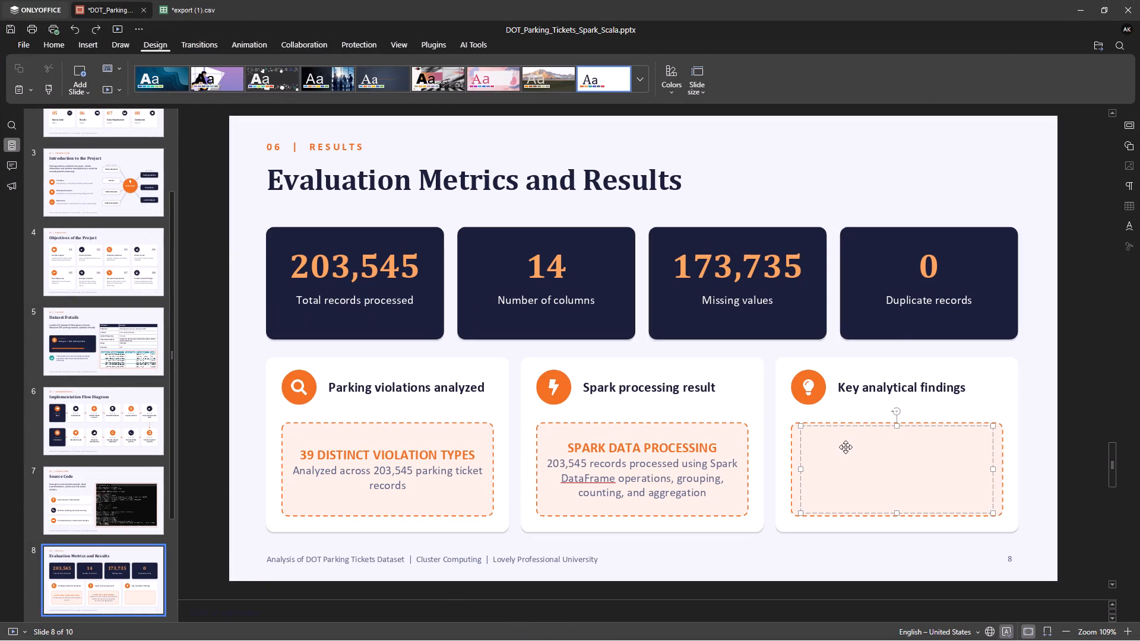
click(844, 446)
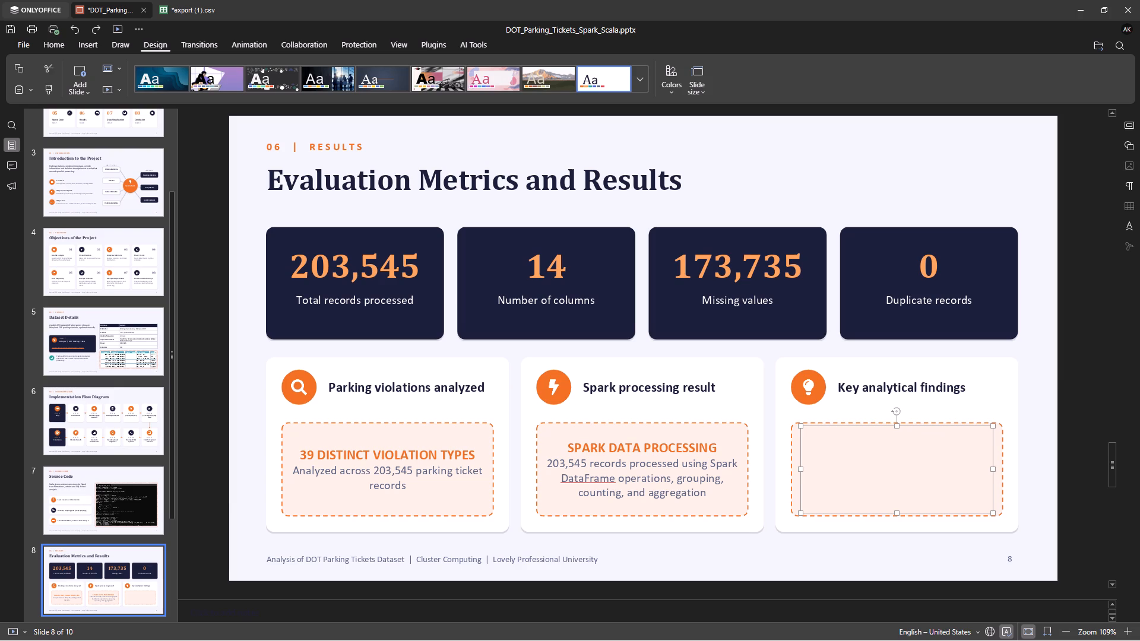
click(899, 477)
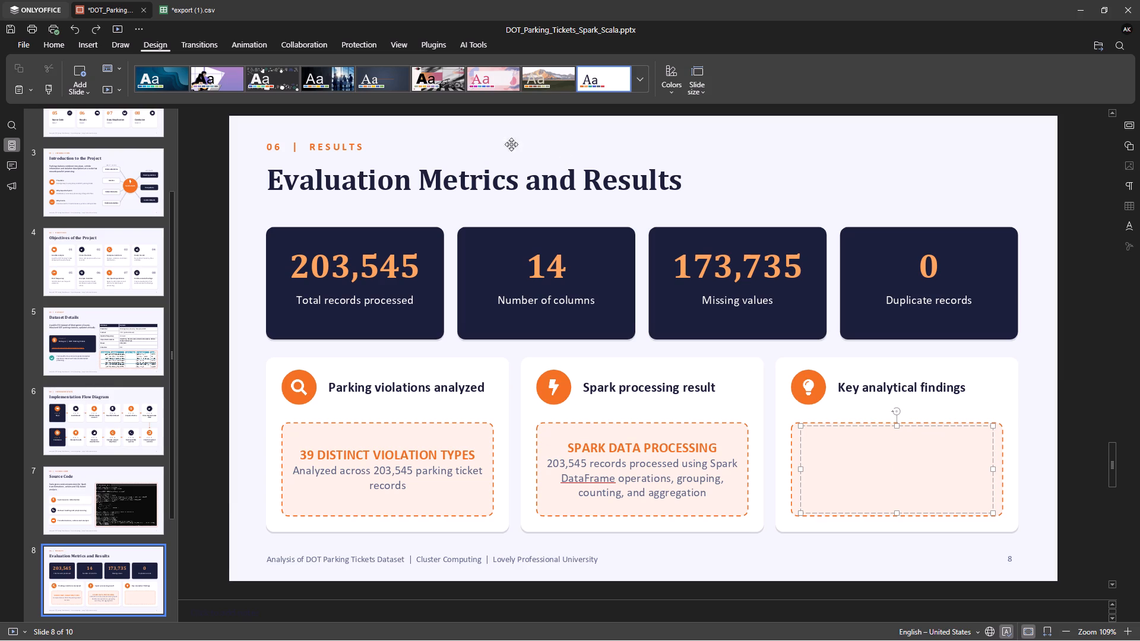
click(41, 40)
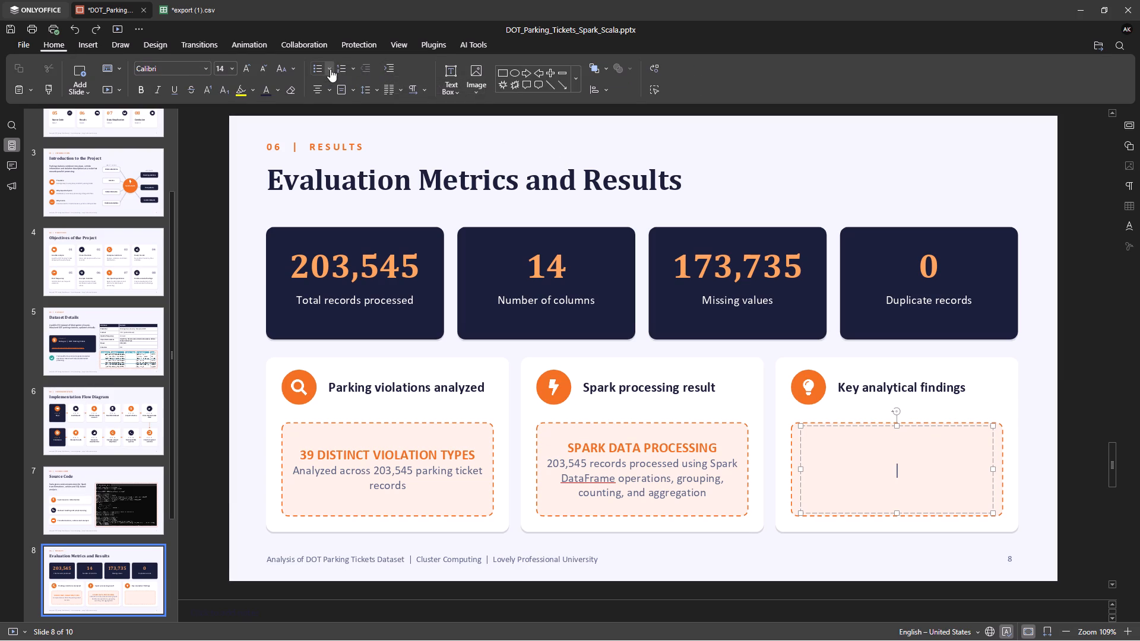
click(328, 87)
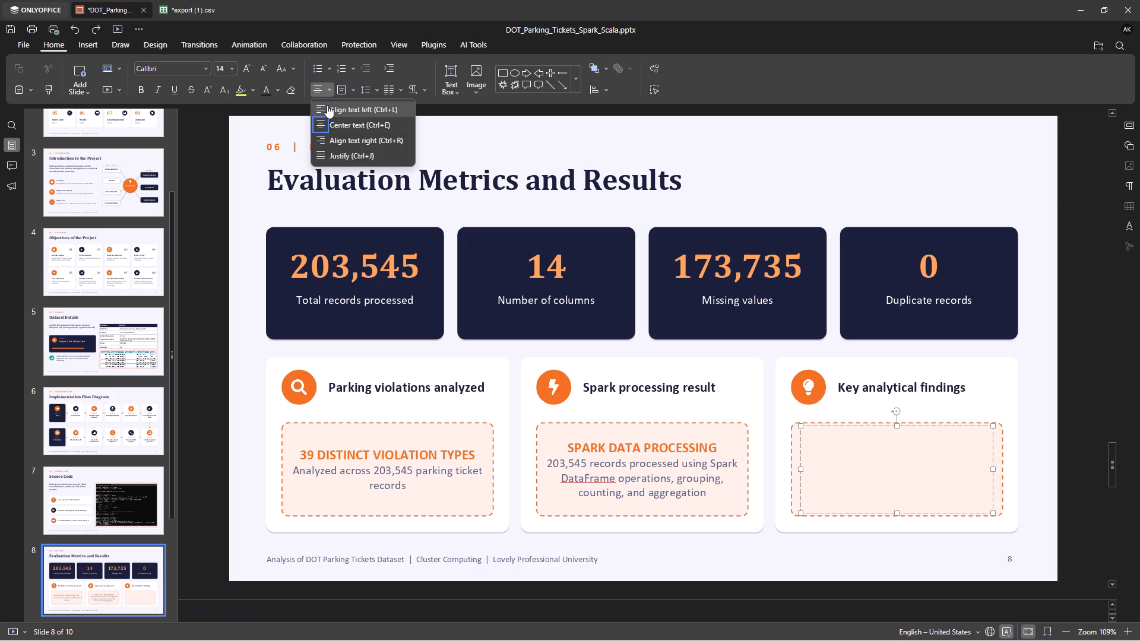
click(327, 105)
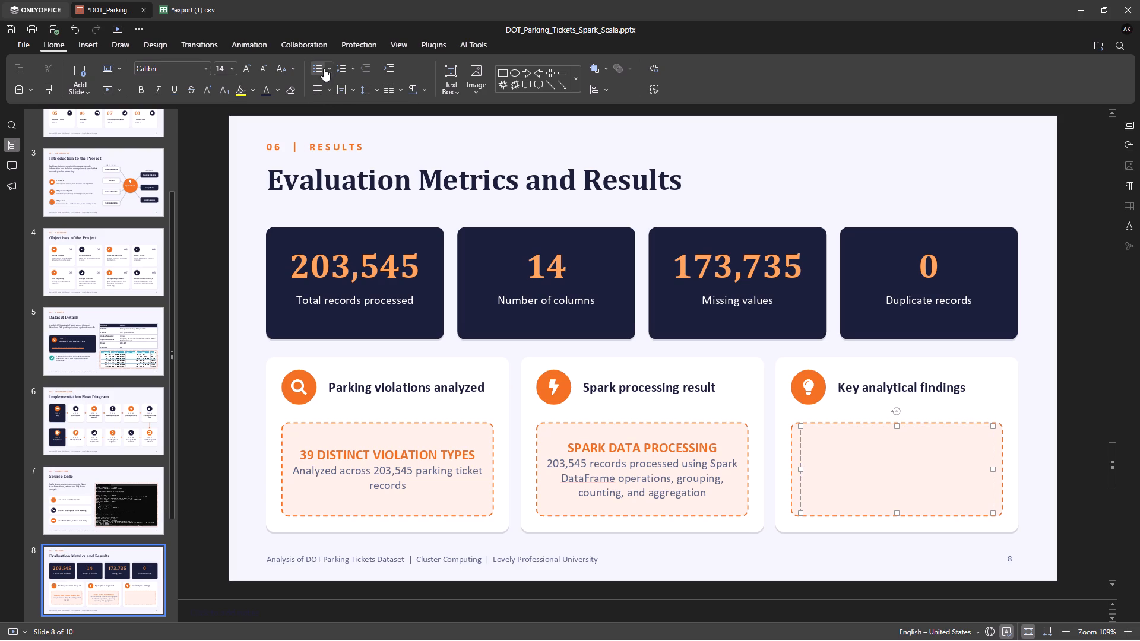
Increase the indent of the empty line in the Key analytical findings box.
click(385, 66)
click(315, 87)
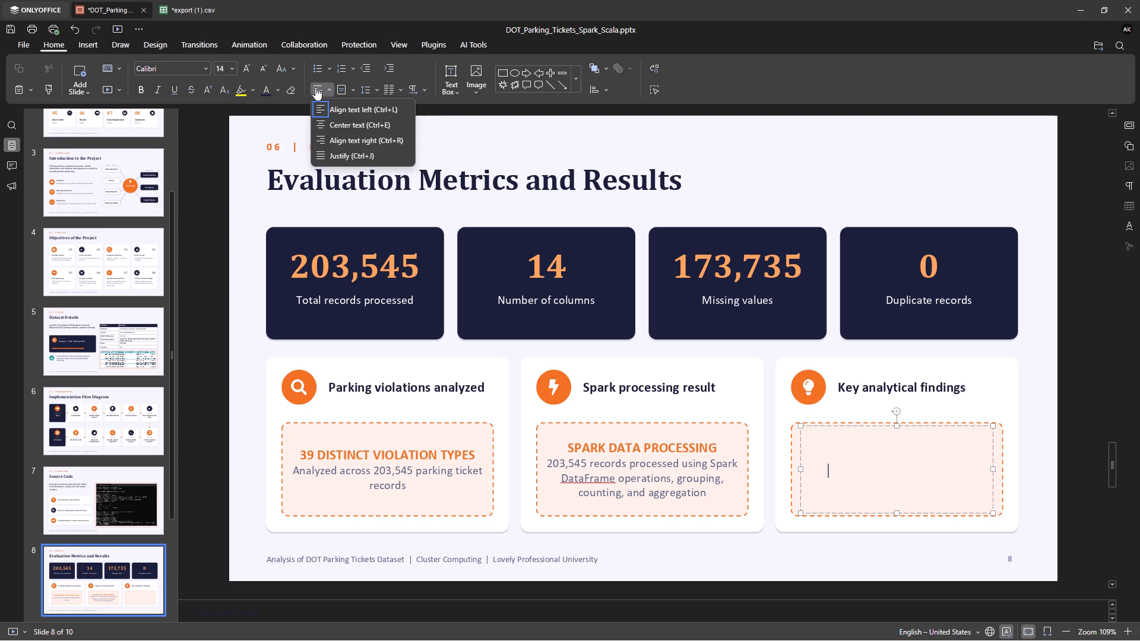
Paste ChatGPT's three findings into the left-aligned Key analytical findings box.
click(852, 472)
key(ctrl+v)
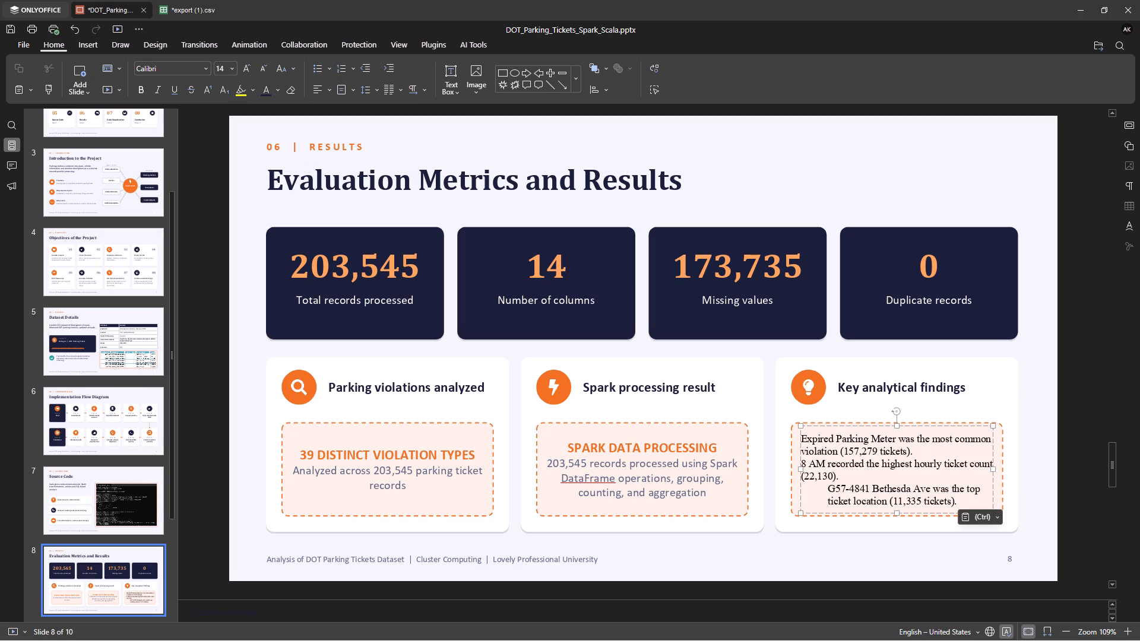
Remove the indent from the G57-4841 Bethesda Ave finding, keeping it on its own line level with the other two.
click(803, 440)
click(891, 448)
key(Down)
key(Down)
key(Down)
key(Up)
key(Down)
key(Left)
key(Left)
key(Left)
key(Left)
key(Left)
key(Left)
key(Left)
key(Left)
key(Left)
key(Left)
key(Left)
key(Left)
key(Left)
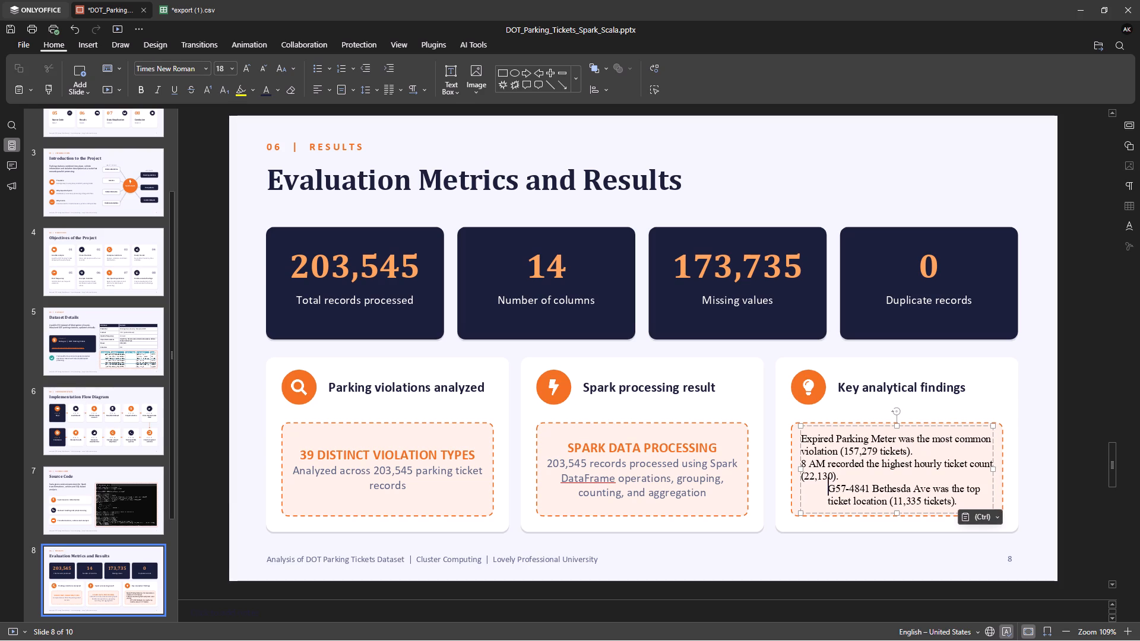
key(BackSpace)
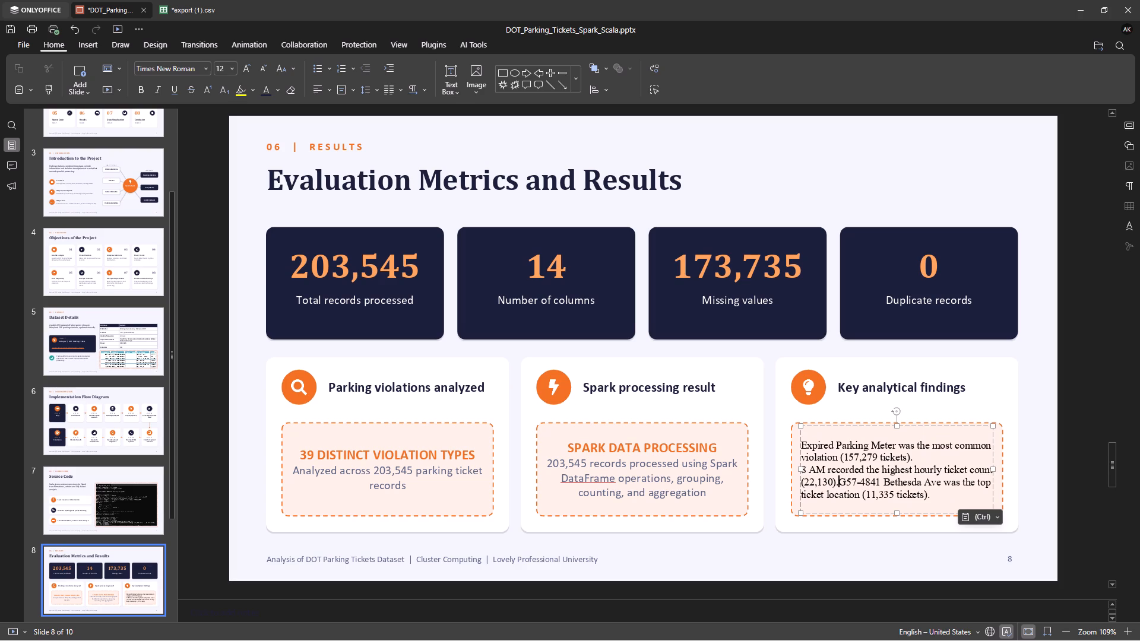
key(Return)
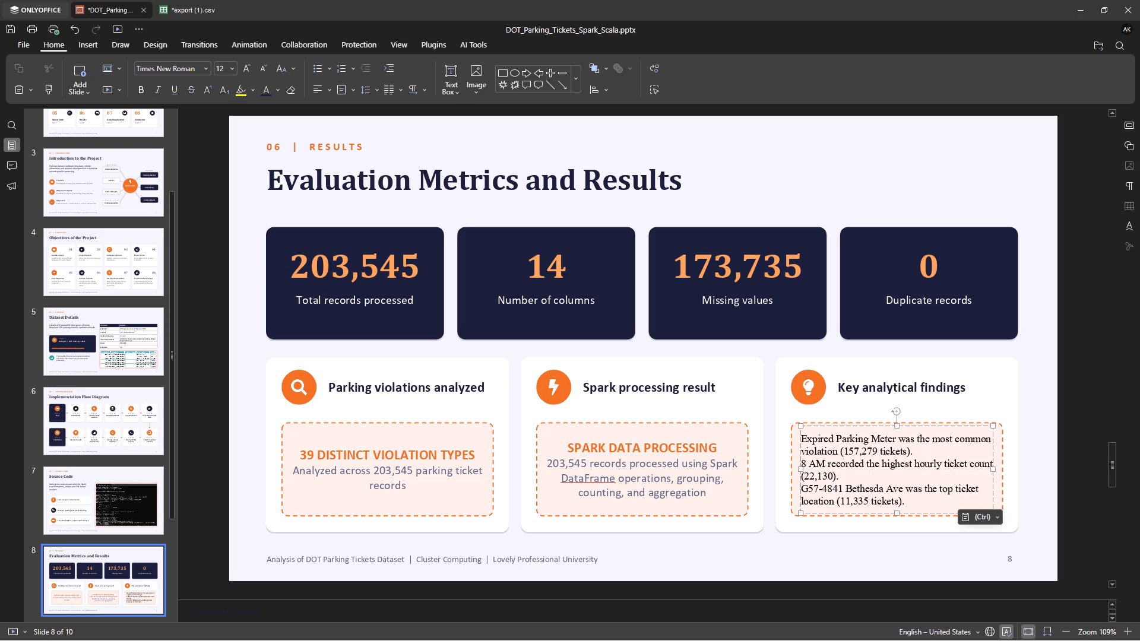
Format all three findings in the Key analytical findings box as a bulleted list with hollow circle markers.
drag(906, 502, 804, 440)
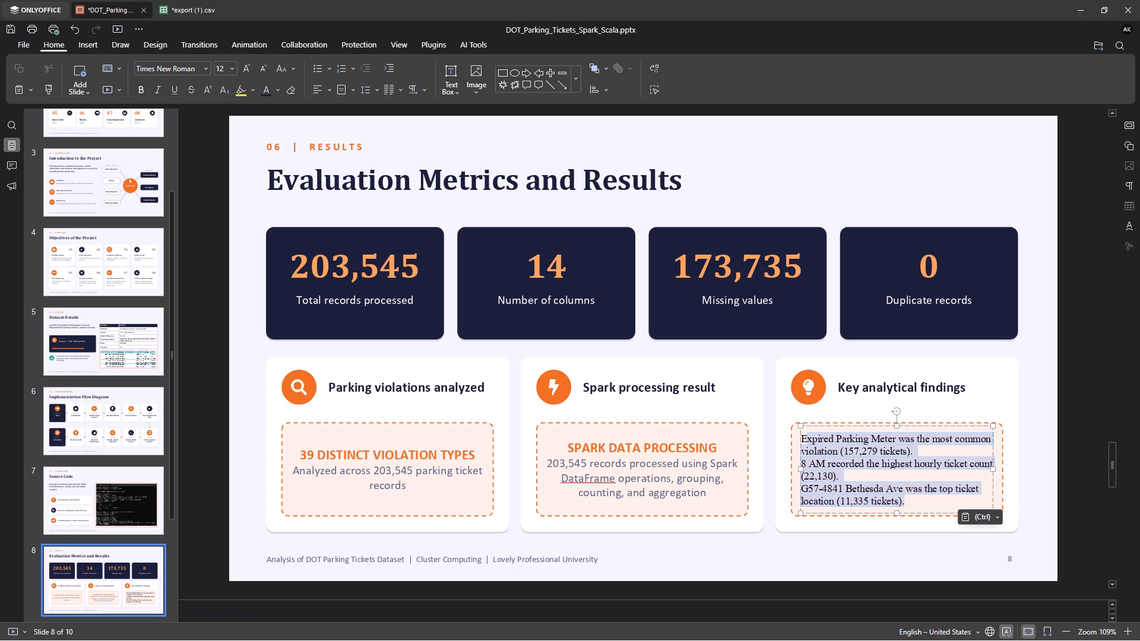
drag(804, 440, 802, 439)
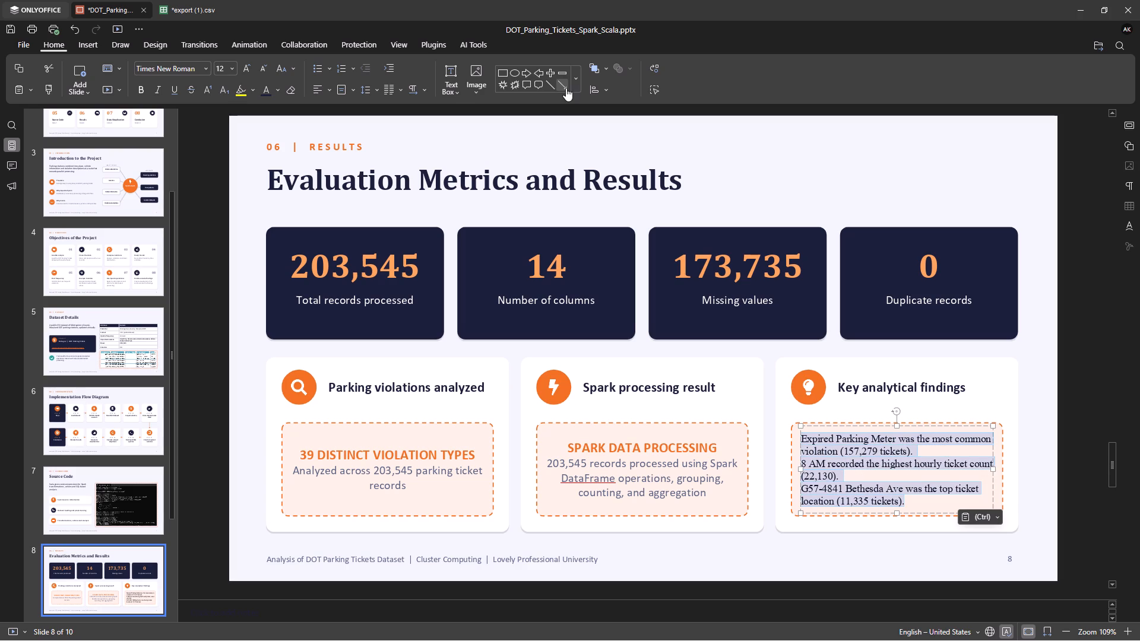
click(326, 71)
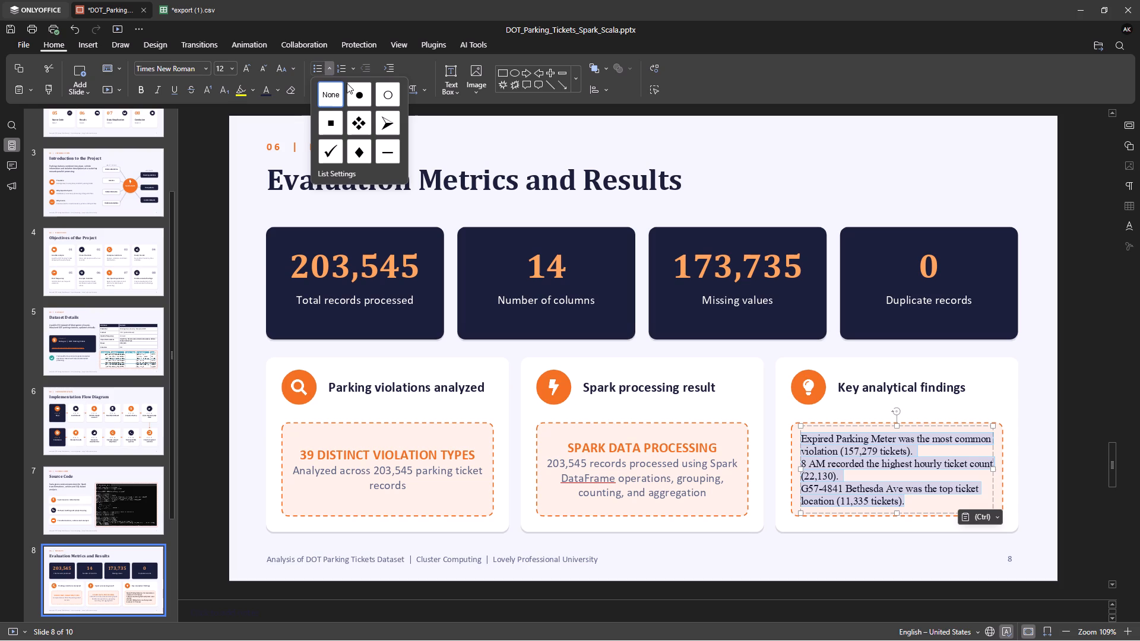
click(384, 92)
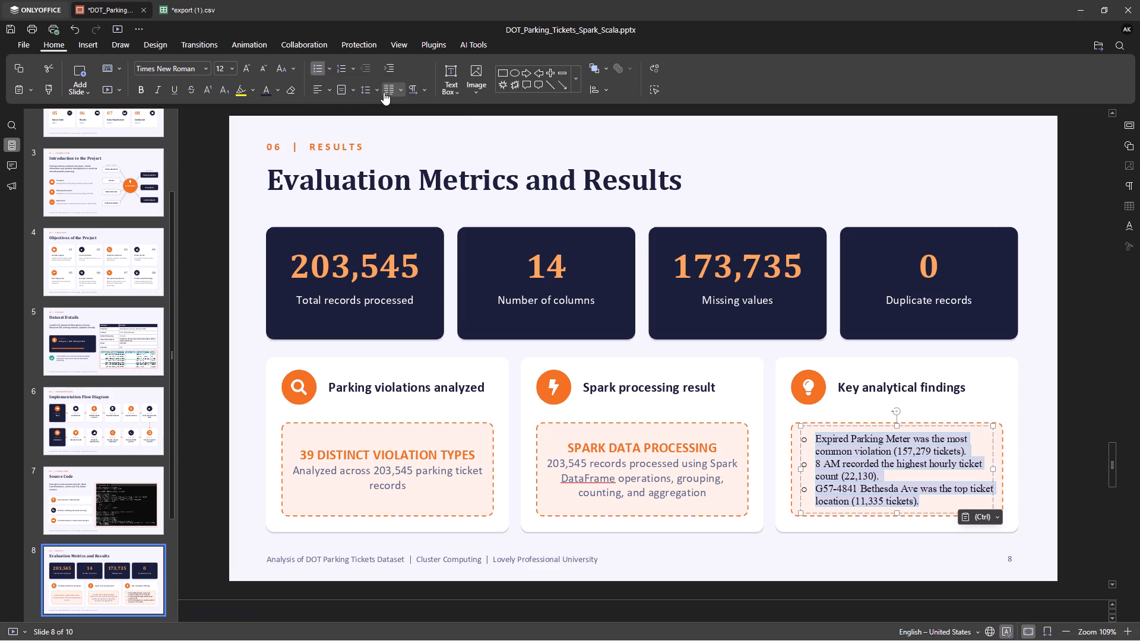
click(930, 499)
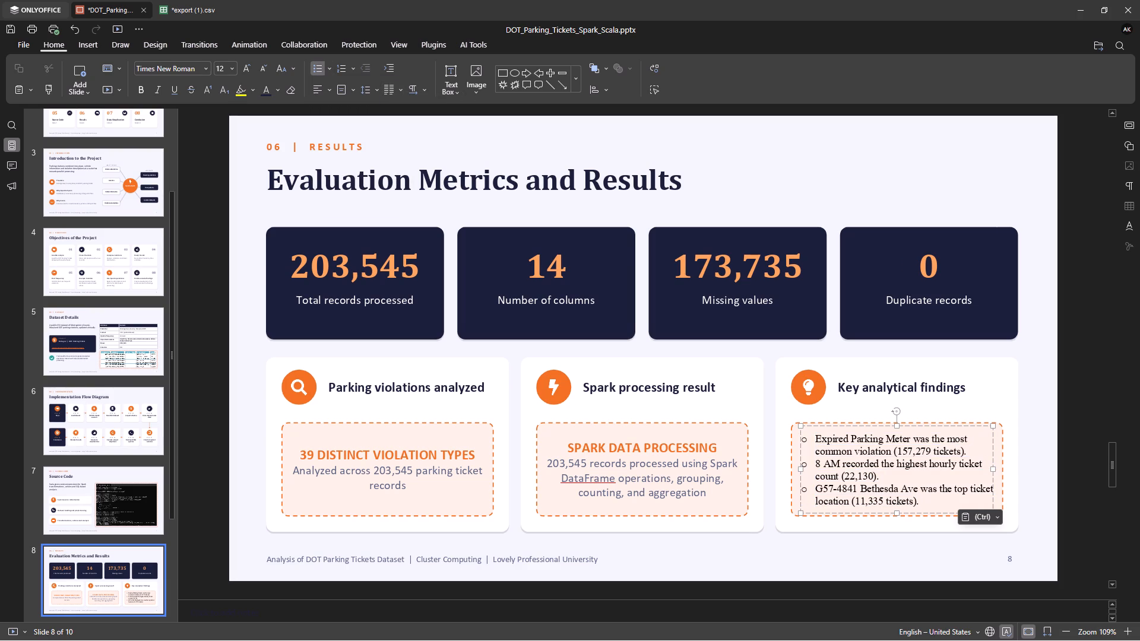
Go to slide 9, Data Visualization, and capture a screenshot of its title and four chart placeholders.
scroll(843, 479, down, 1)
scroll(843, 479, up, 2)
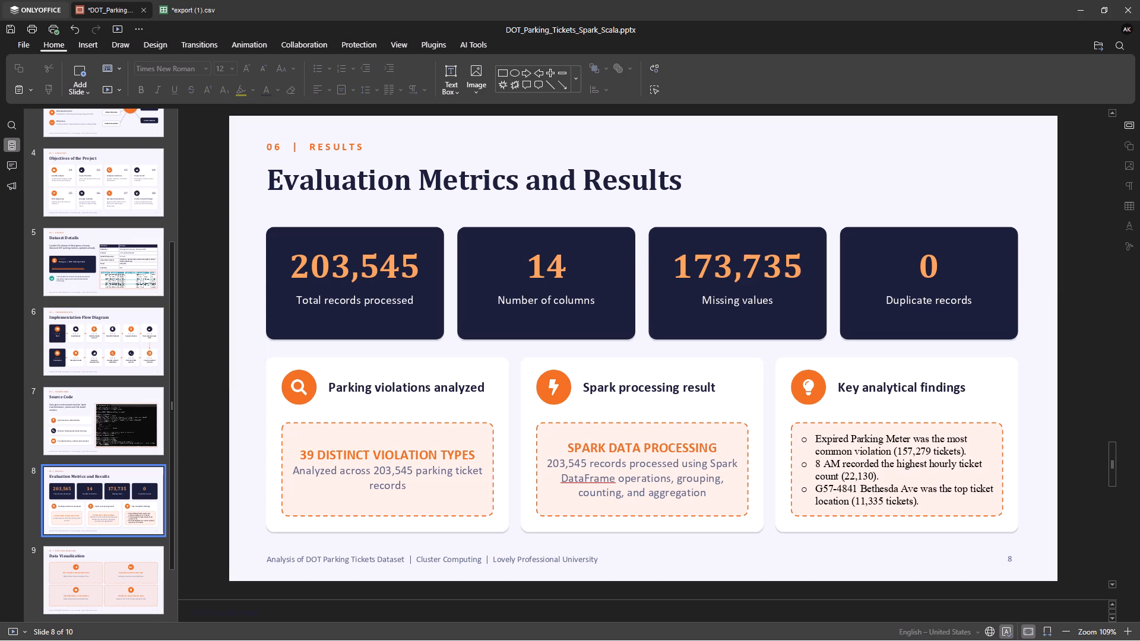
click(1038, 440)
key(Right)
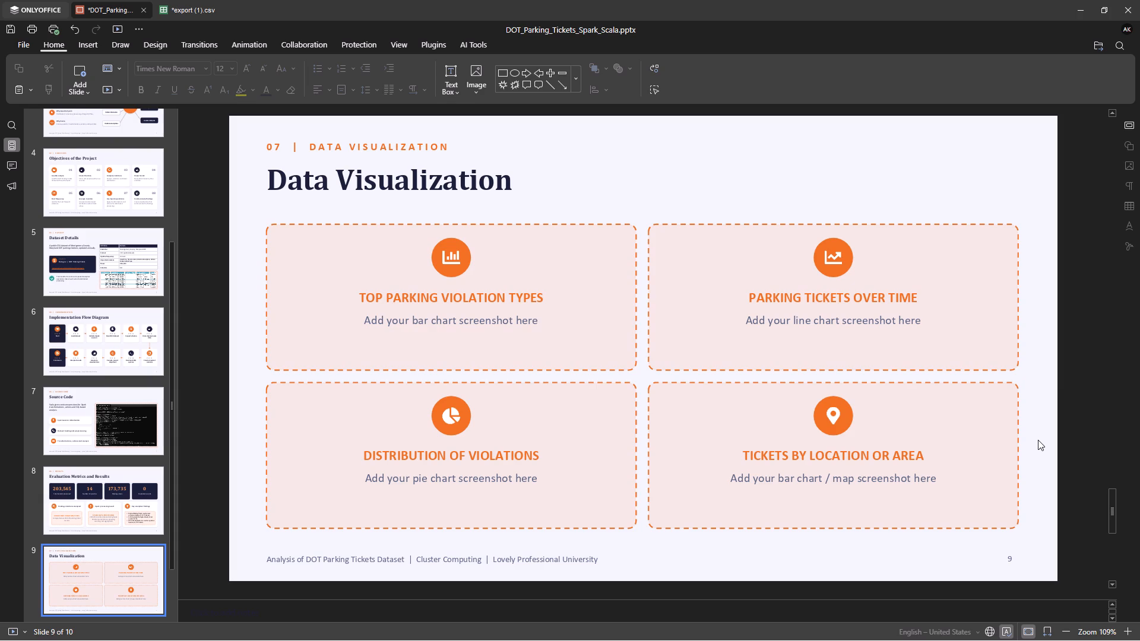
key(Print)
drag(251, 134, 541, 218)
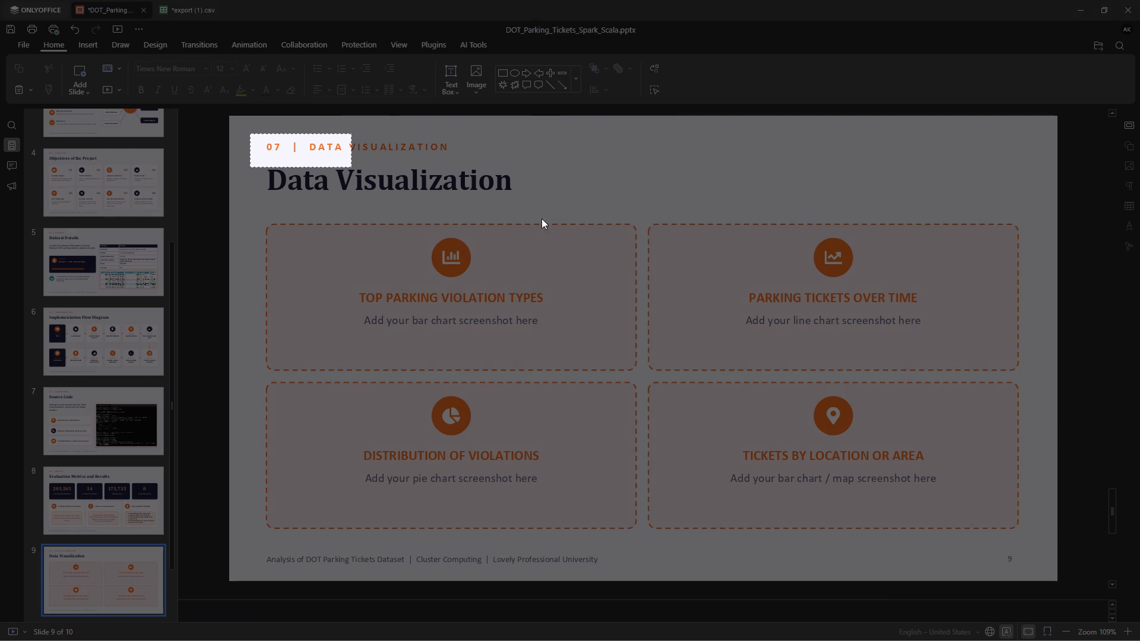
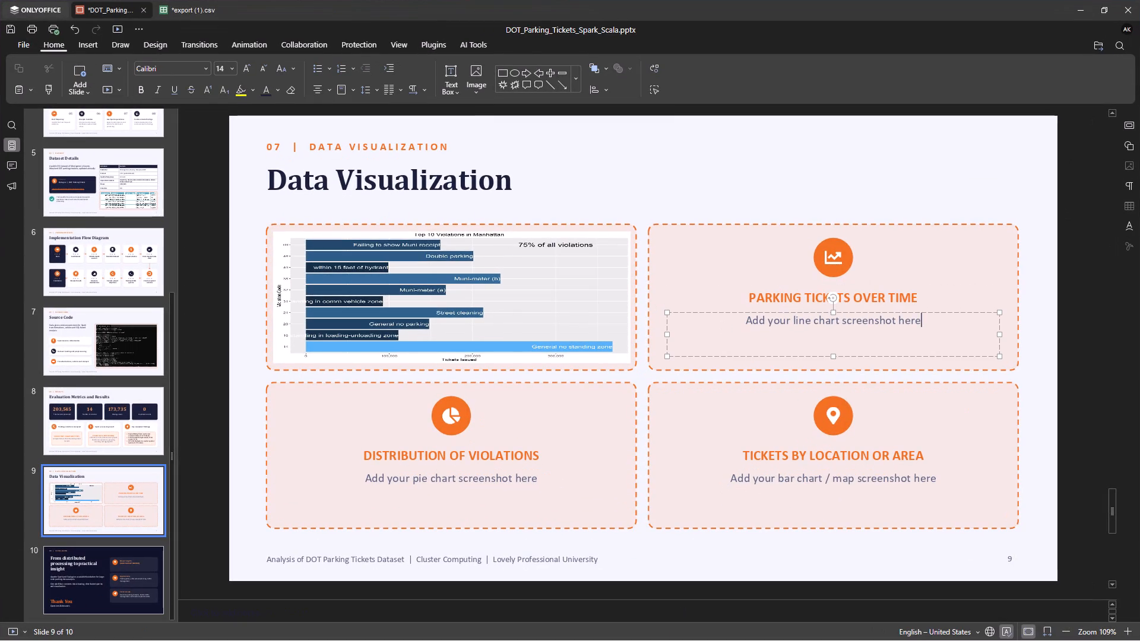
key(ctrl+a)
key(BackSpace)
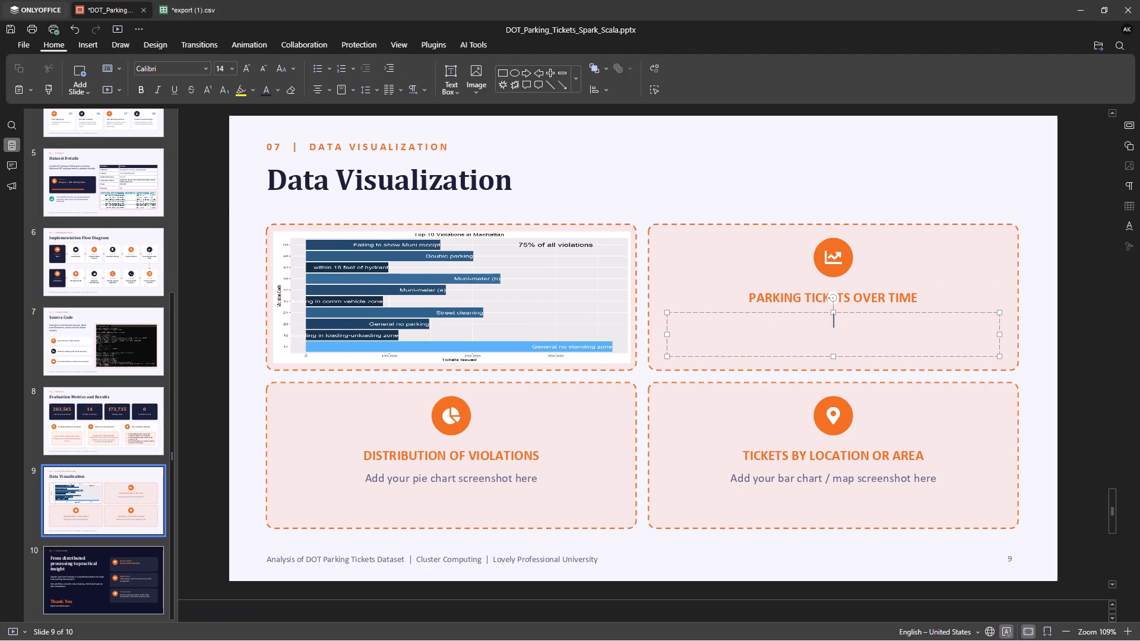
click(911, 290)
key(ctrl+a)
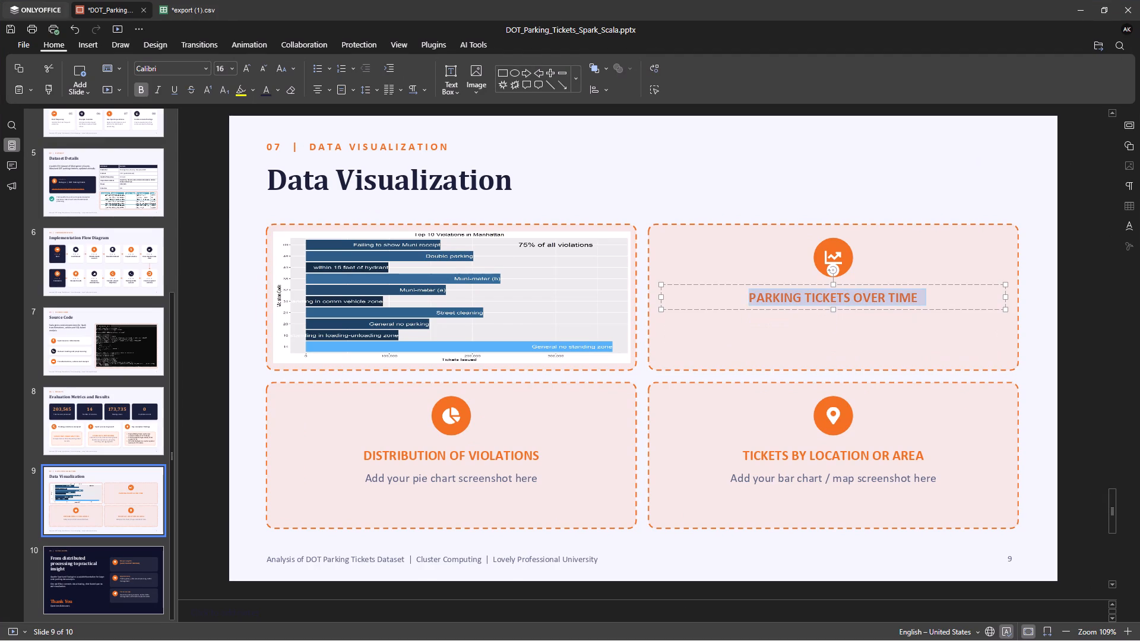
key(BackSpace)
click(835, 256)
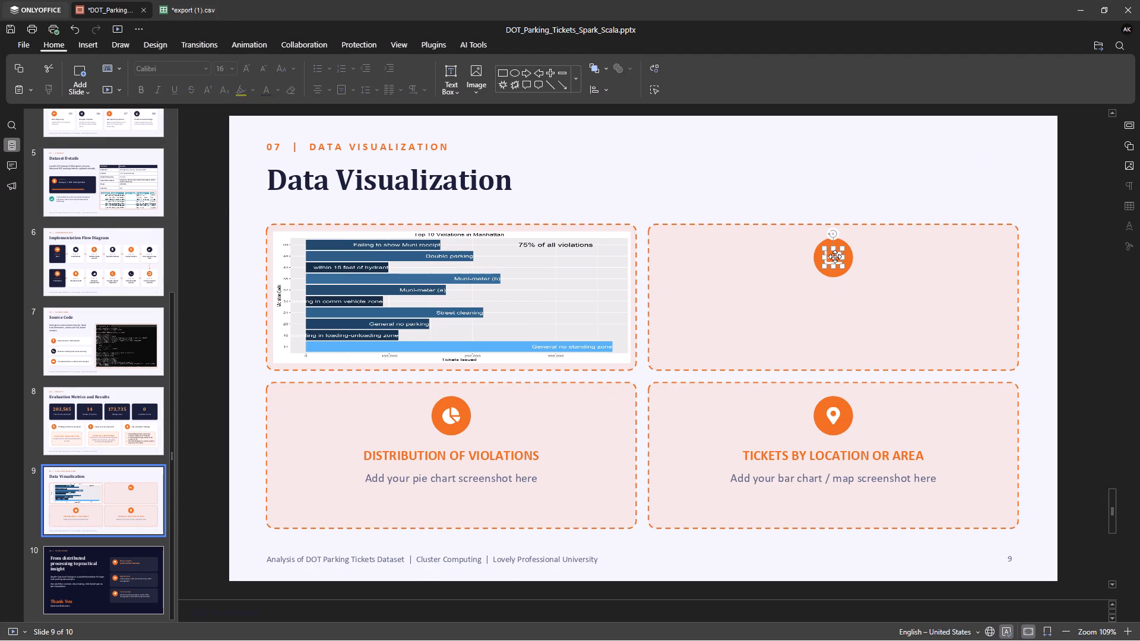
key(BackSpace)
click(835, 256)
key(BackSpace)
Paste the Monthly Parking Ticket Trend chart on slide 9, then move and resize it to fit the emptied box beside the Manhattan violations chart.
key(ctrl+v)
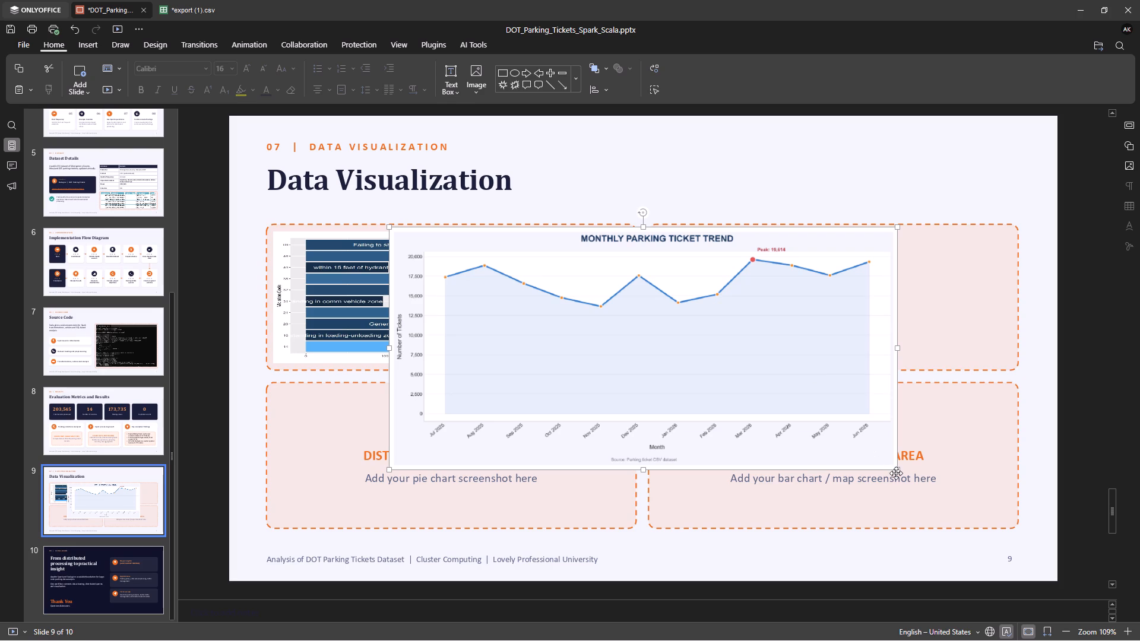
drag(896, 472, 734, 436)
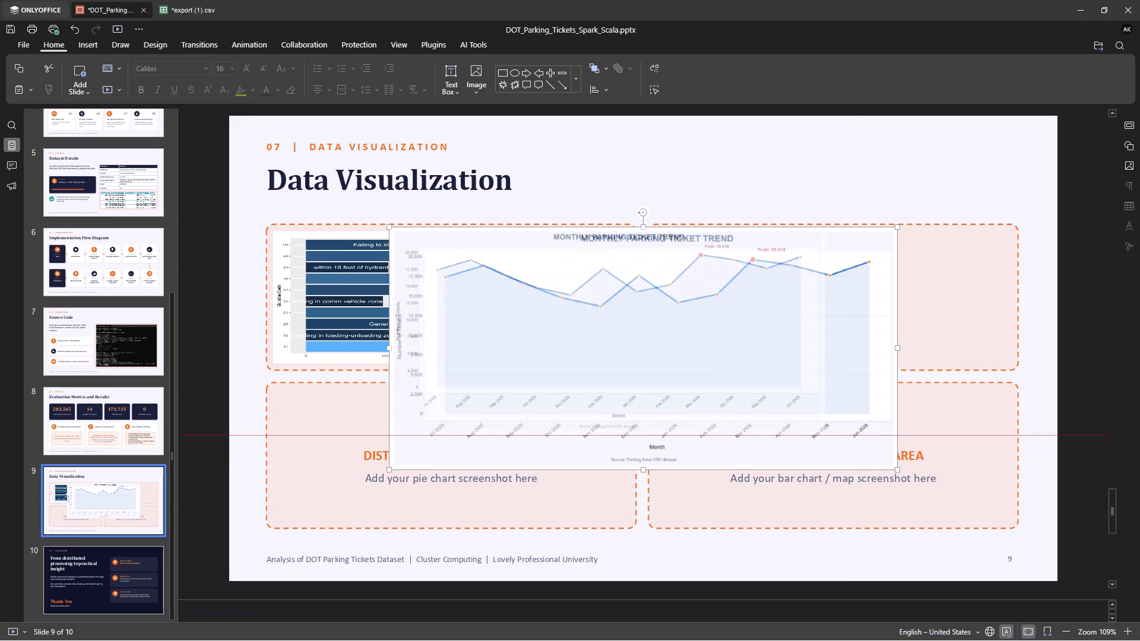
drag(734, 436, 720, 381)
drag(582, 303, 777, 291)
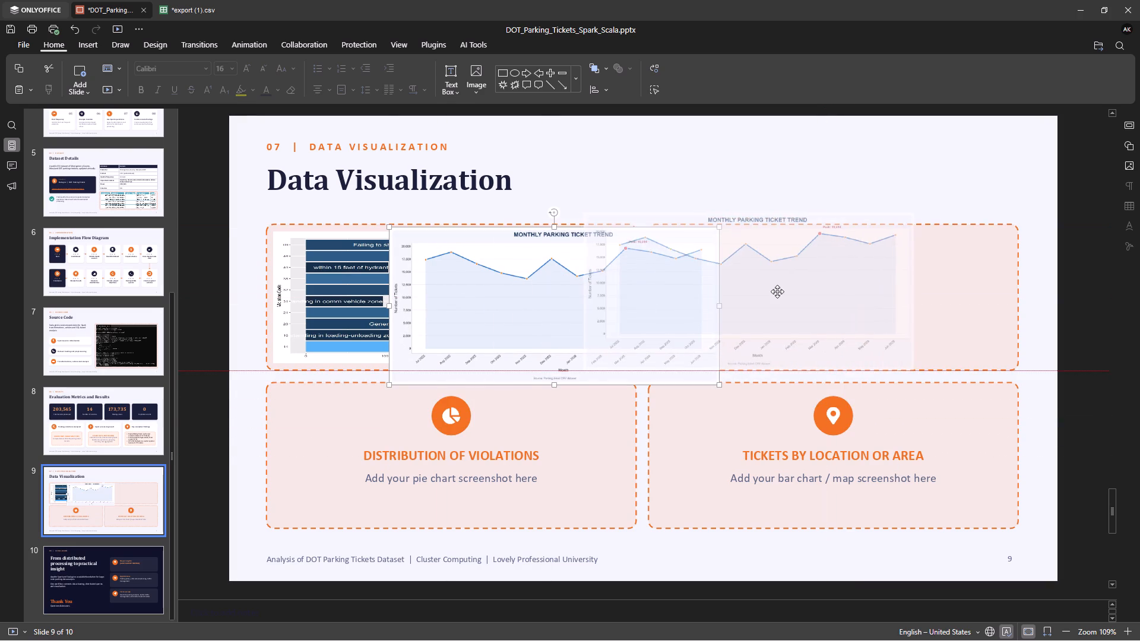
drag(777, 291, 839, 306)
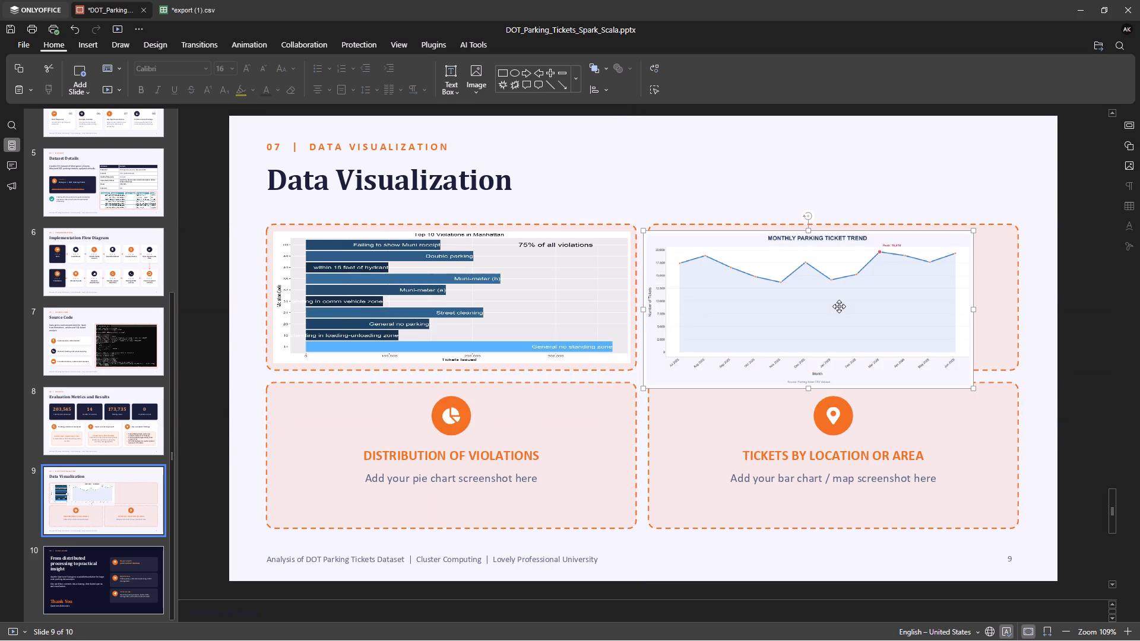
click(977, 310)
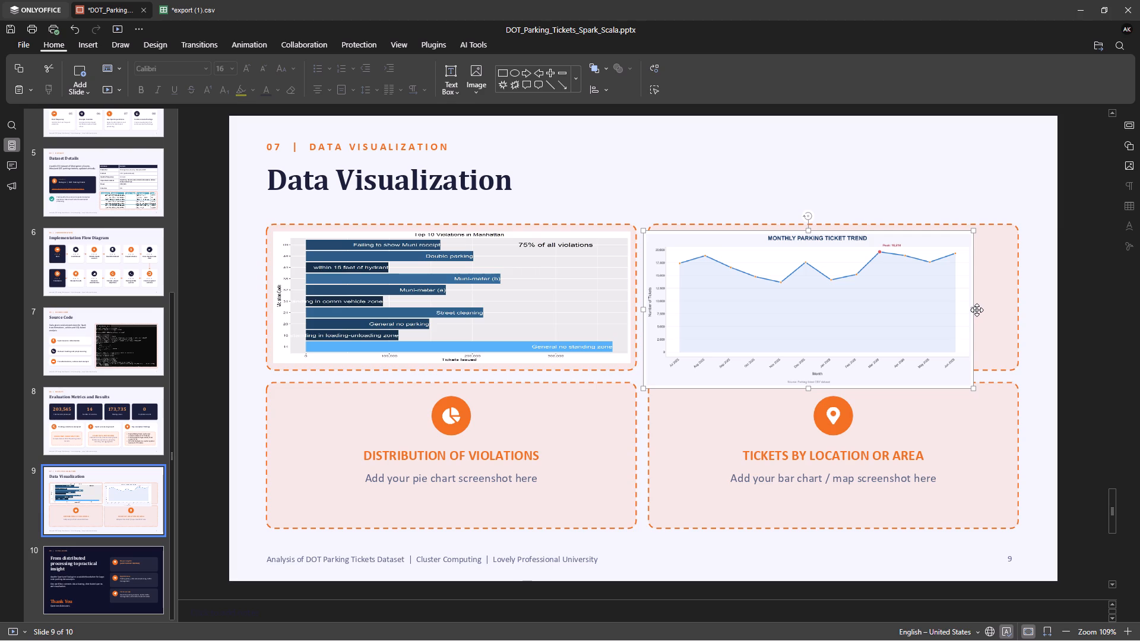
drag(973, 310, 993, 310)
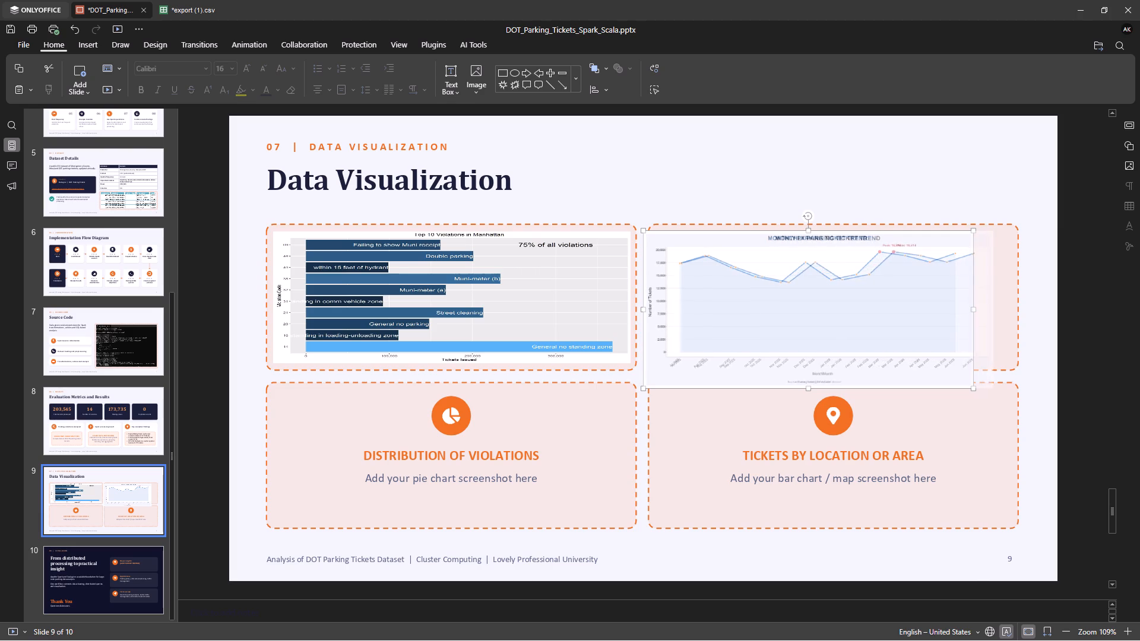
drag(993, 310, 996, 310)
drag(893, 310, 904, 310)
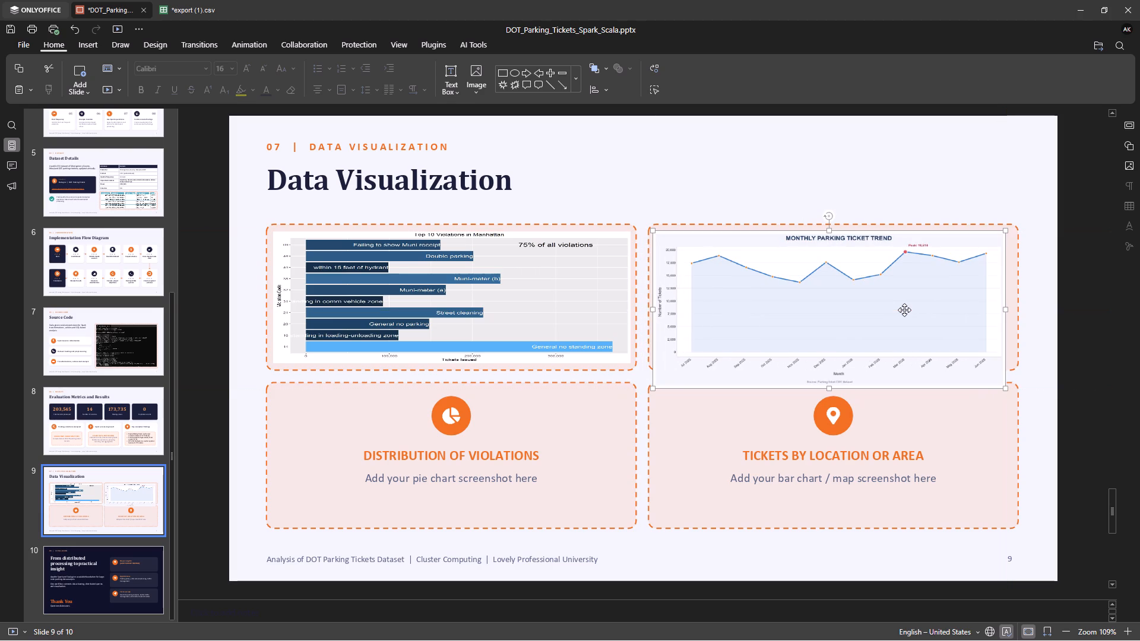
drag(904, 310, 910, 310)
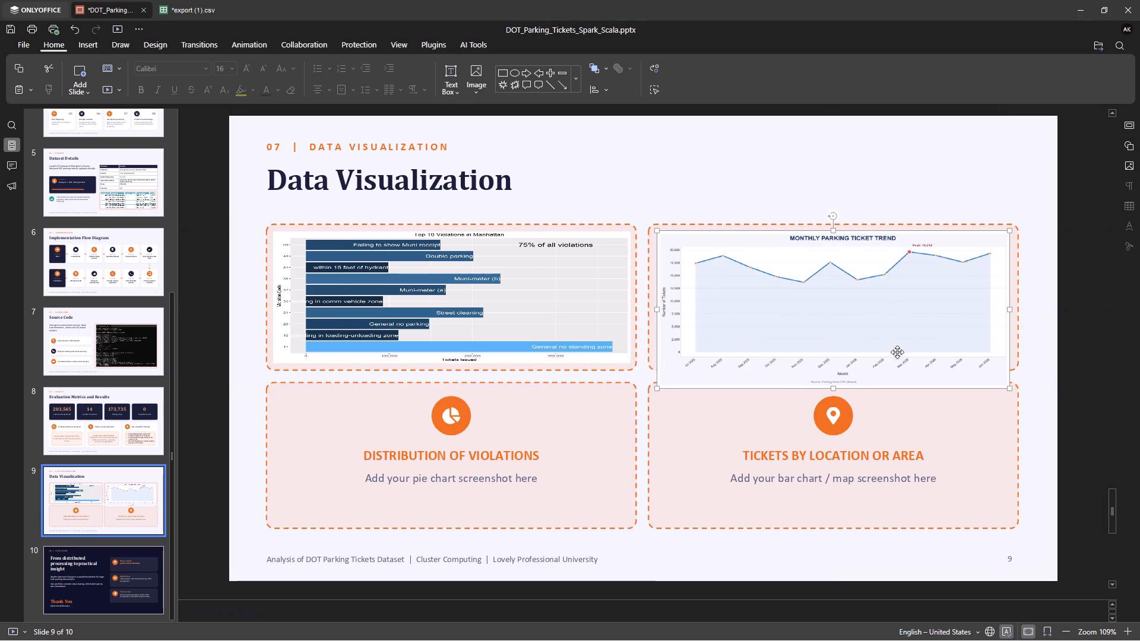
drag(832, 388, 834, 374)
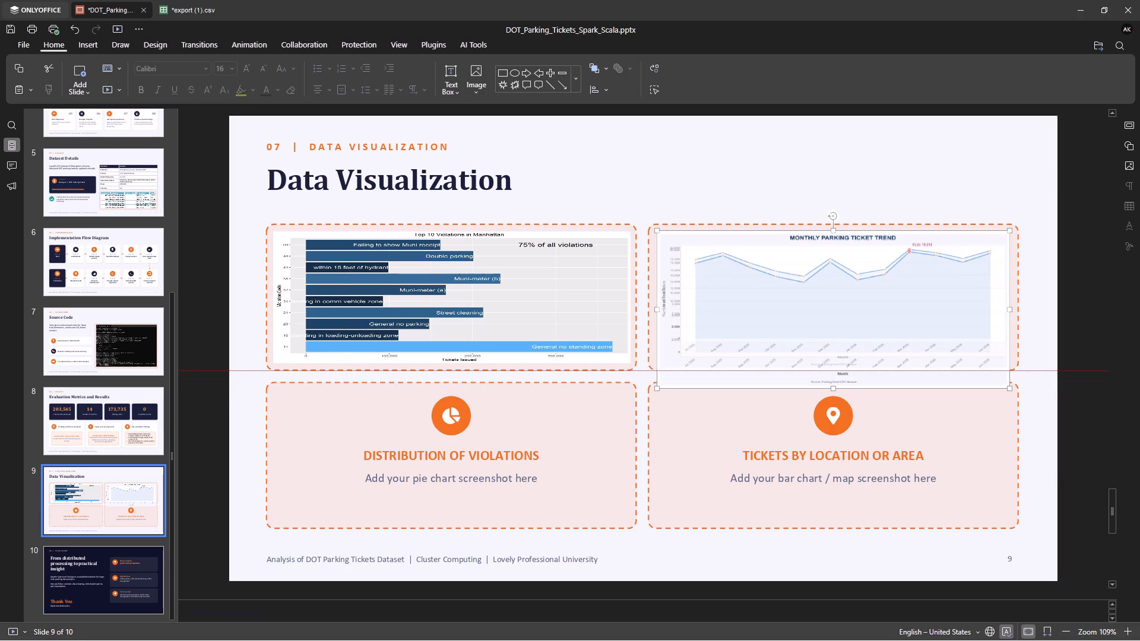
drag(834, 374, 837, 366)
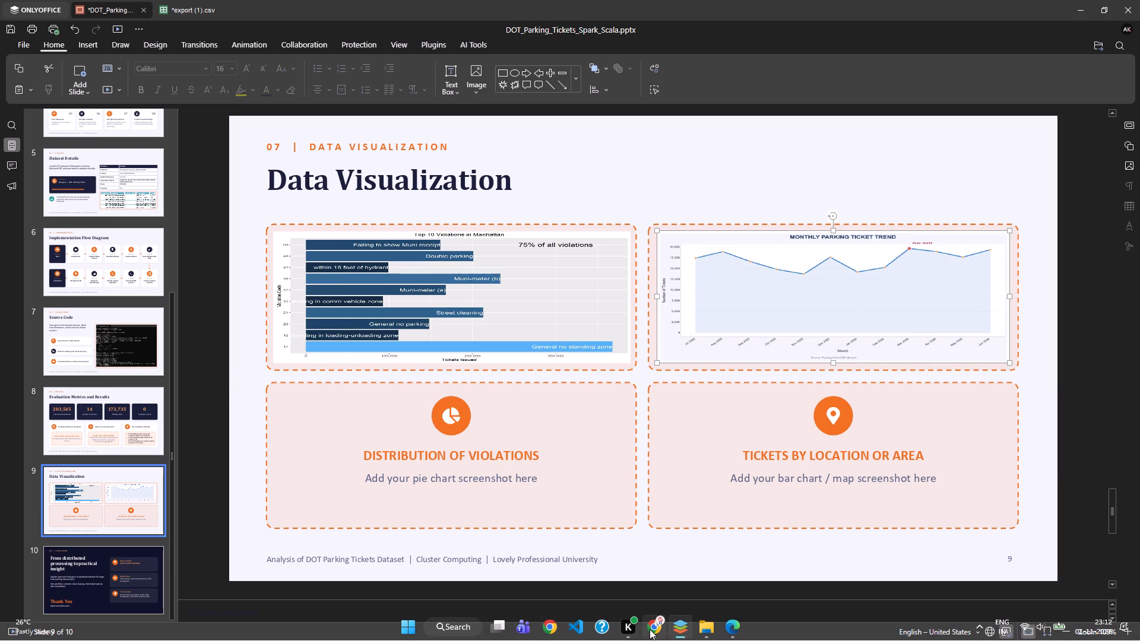
Switch to the ChatGPT conversation in Chrome, copy the Citations Issued image under Ticket Distribution — Pie Chart, and close its preview.
click(650, 629)
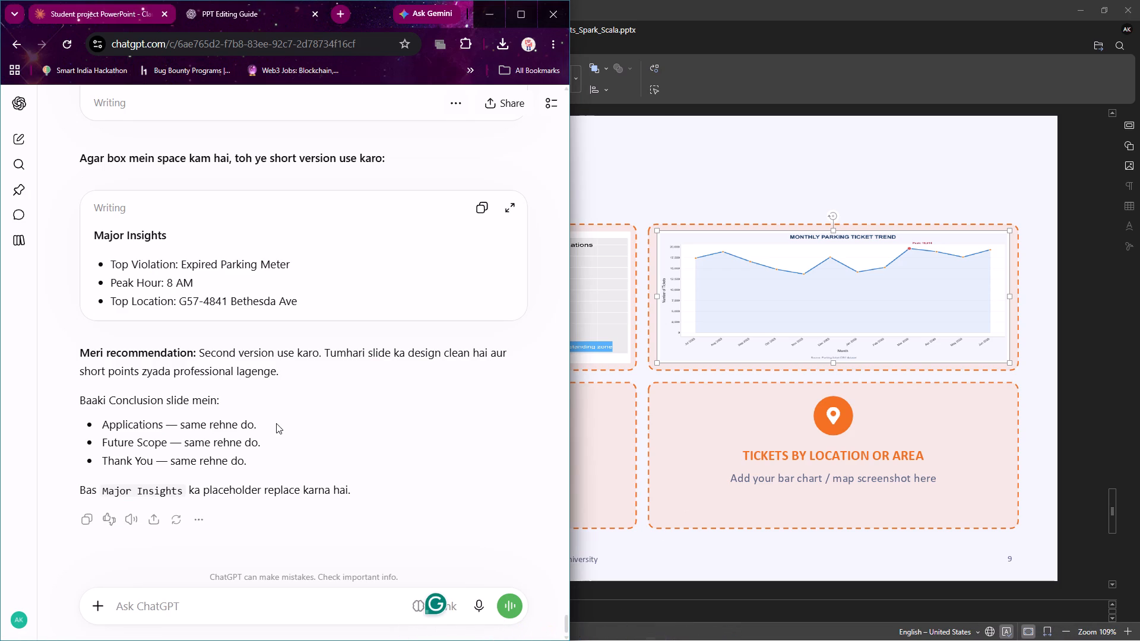
scroll(276, 423, down, 8)
scroll(276, 423, up, 7)
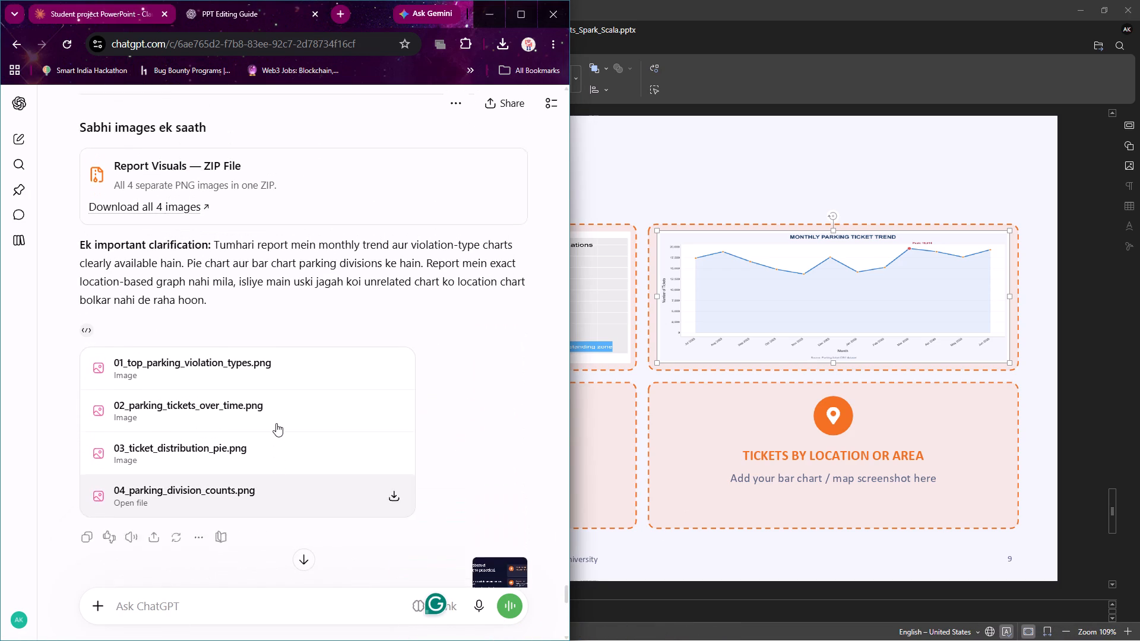
scroll(276, 423, up, 9)
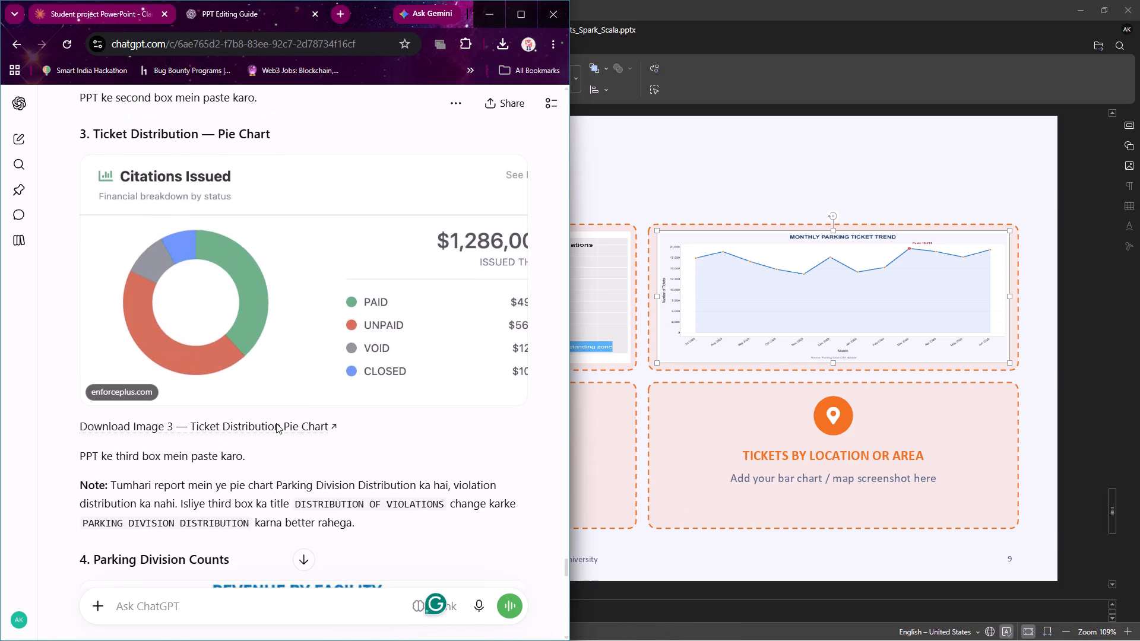
click(277, 364)
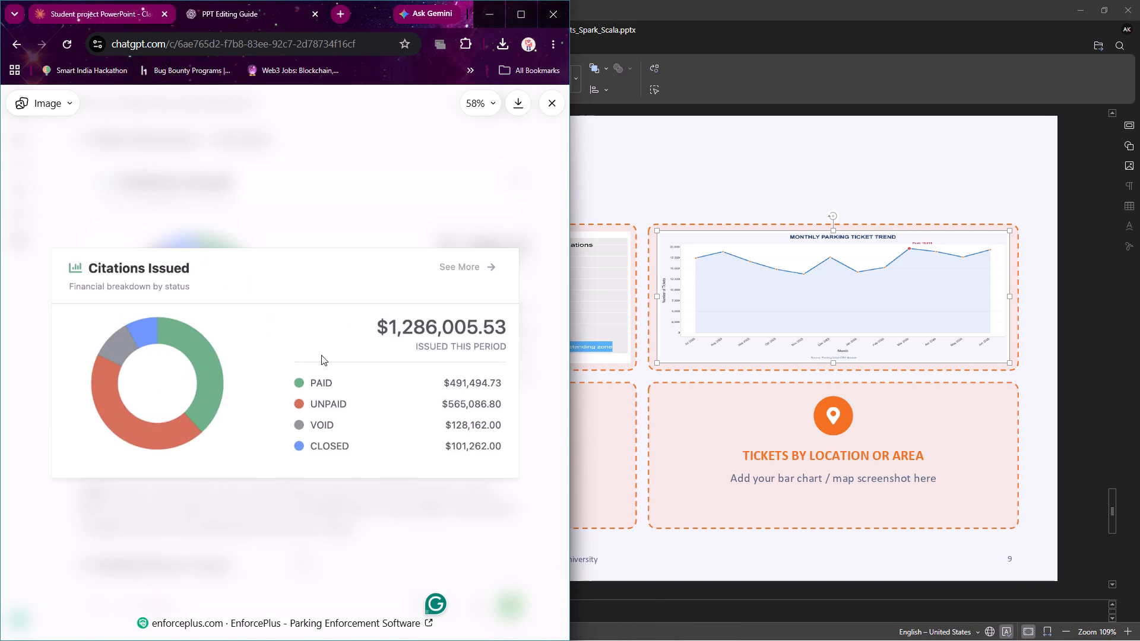
right_click(331, 366)
click(372, 420)
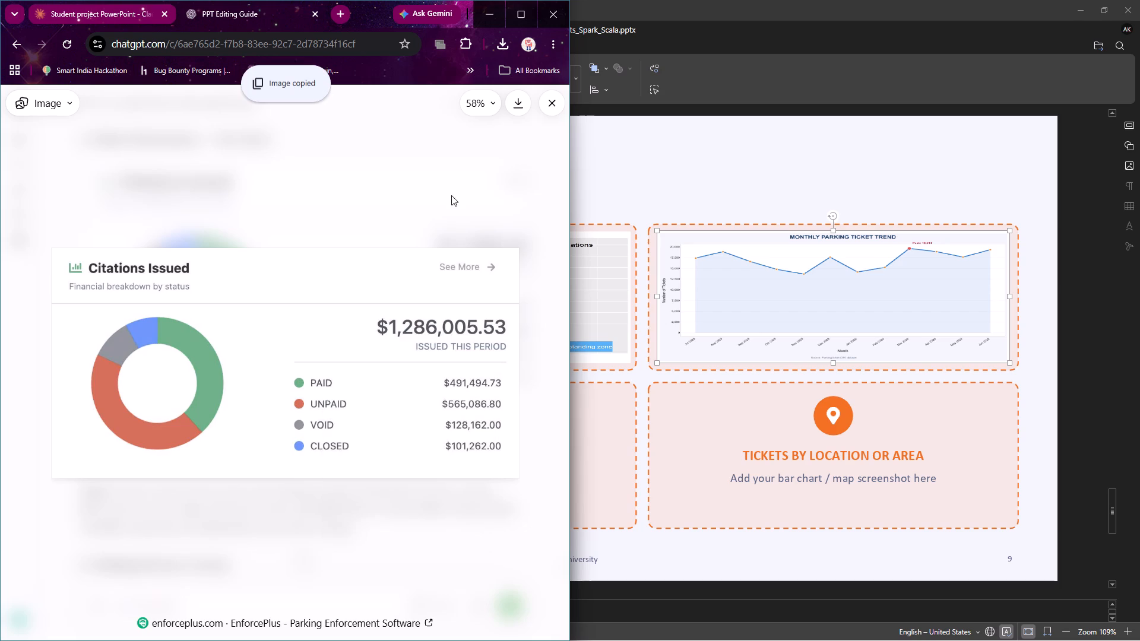
click(441, 174)
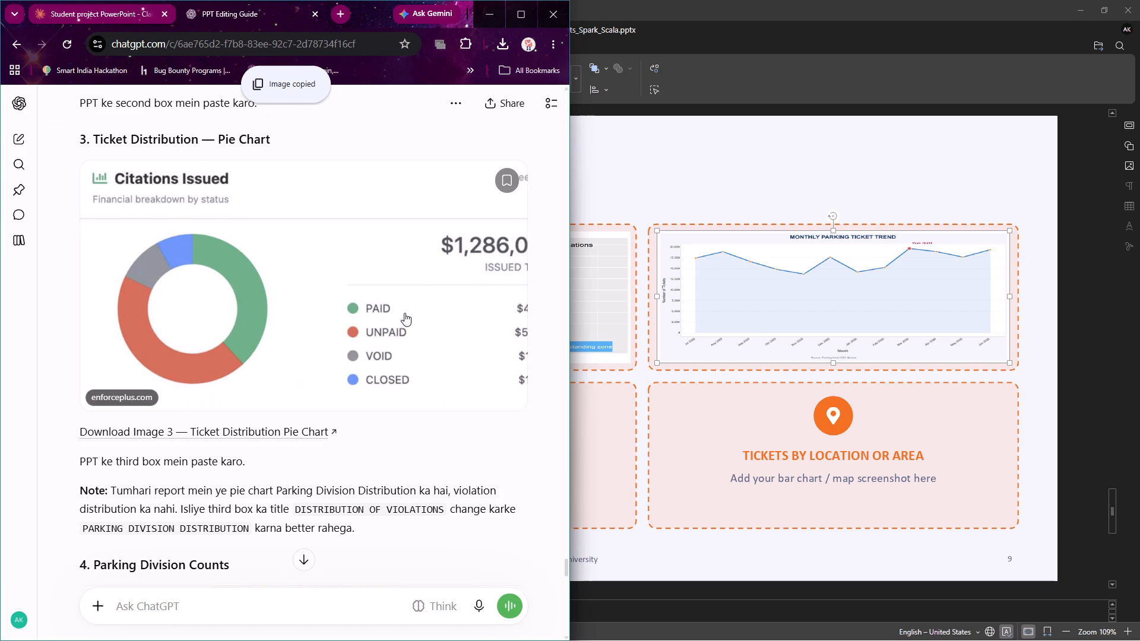
scroll(404, 313, down, 5)
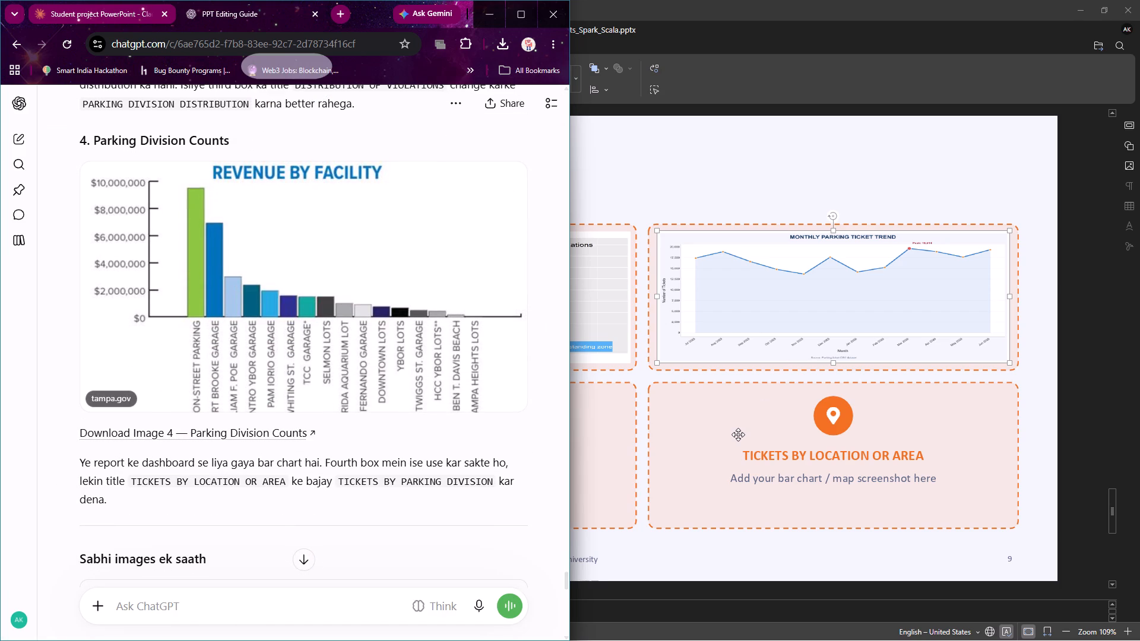
Return to the ONLYOFFICE deck and delete the caption, heading, icon and orange circle from slide 9's Distribution of Violations box.
click(603, 433)
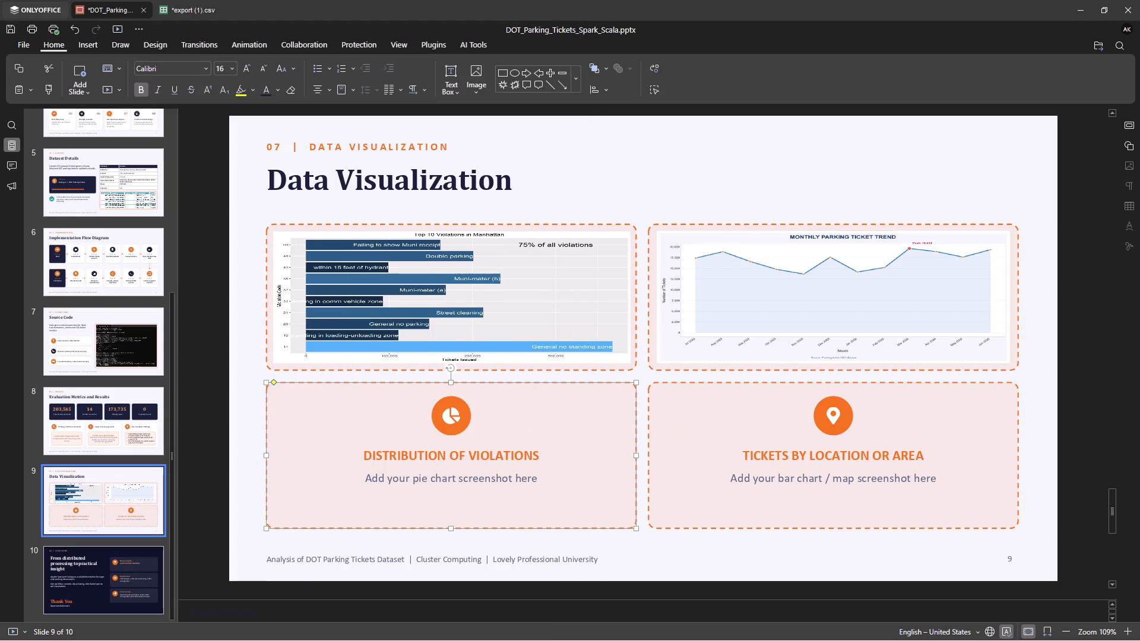
click(496, 481)
key(ctrl+a)
key(BackSpace)
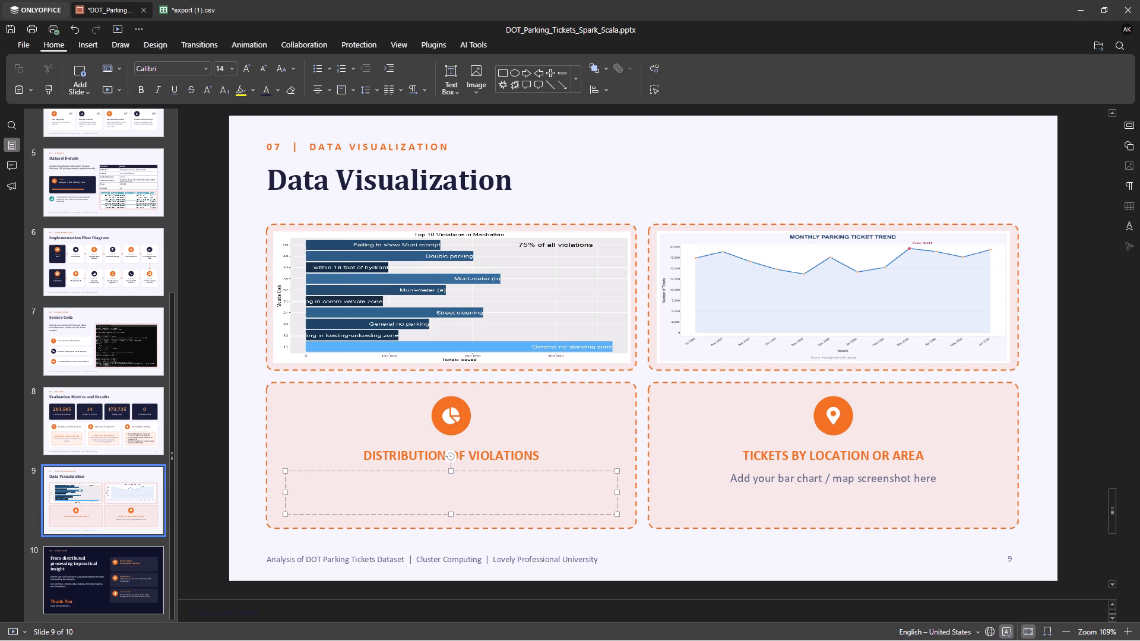
click(536, 457)
key(ctrl+a)
key(BackSpace)
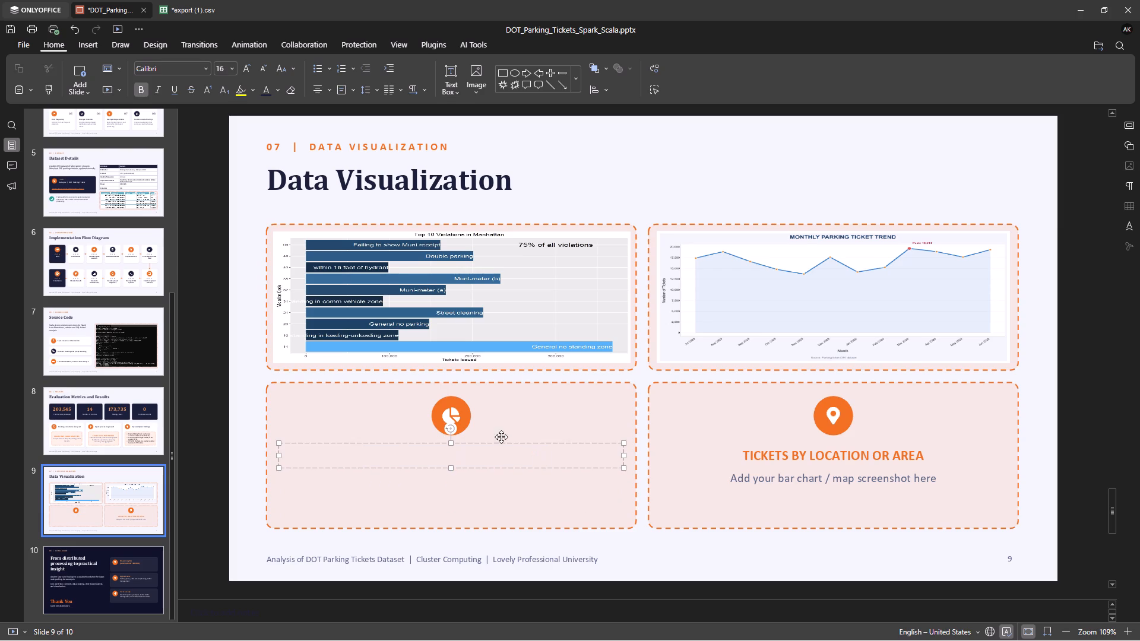
click(458, 417)
key(BackSpace)
click(458, 417)
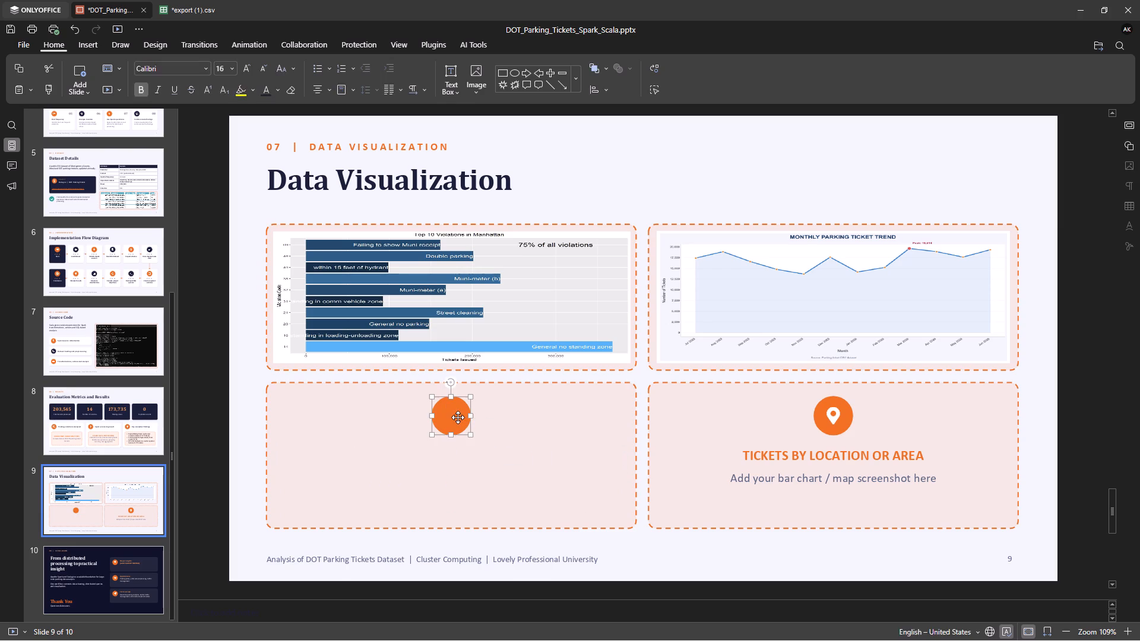
key(BackSpace)
Paste the Citations Issued image on slide 9, shrink it and move it over the emptied box below the Manhattan violations chart.
key(ctrl+v)
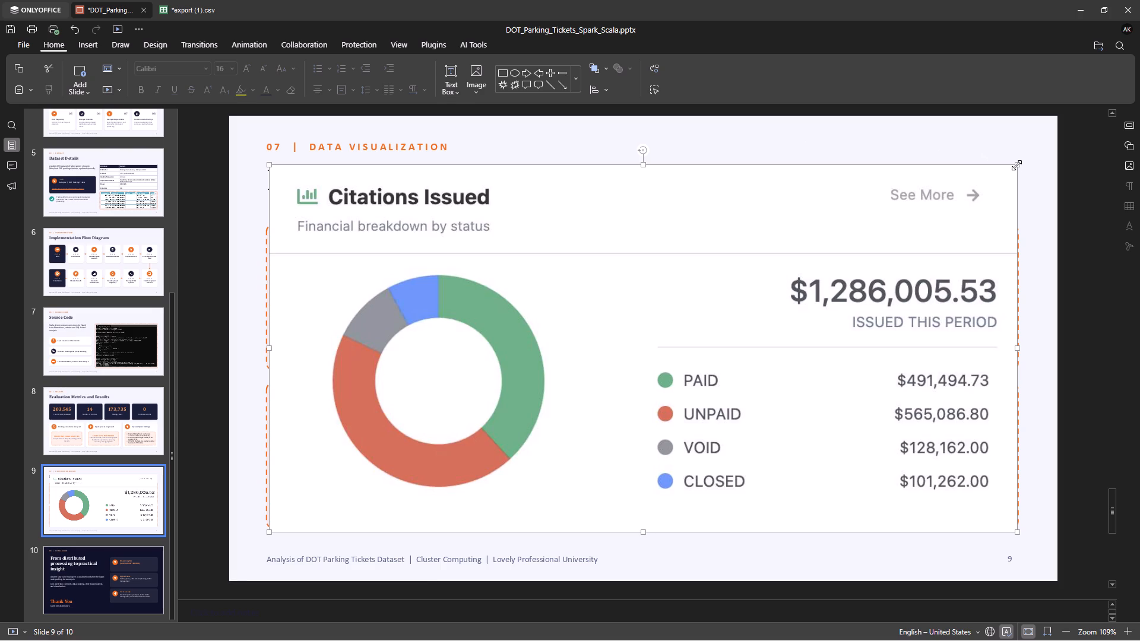
drag(1017, 165, 613, 291)
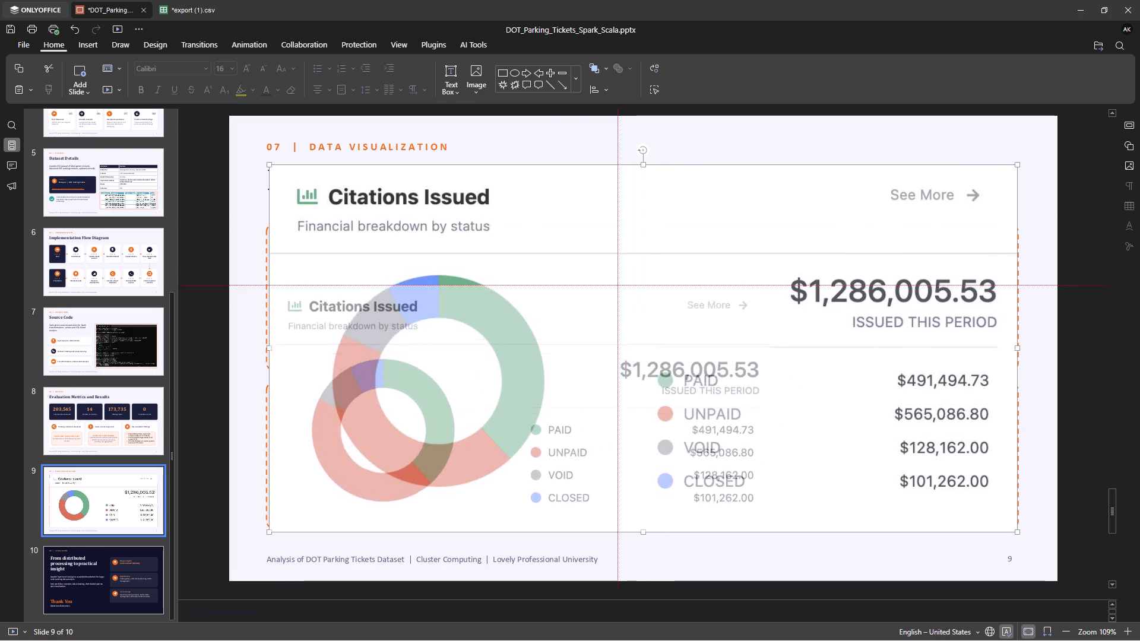
drag(613, 291, 555, 339)
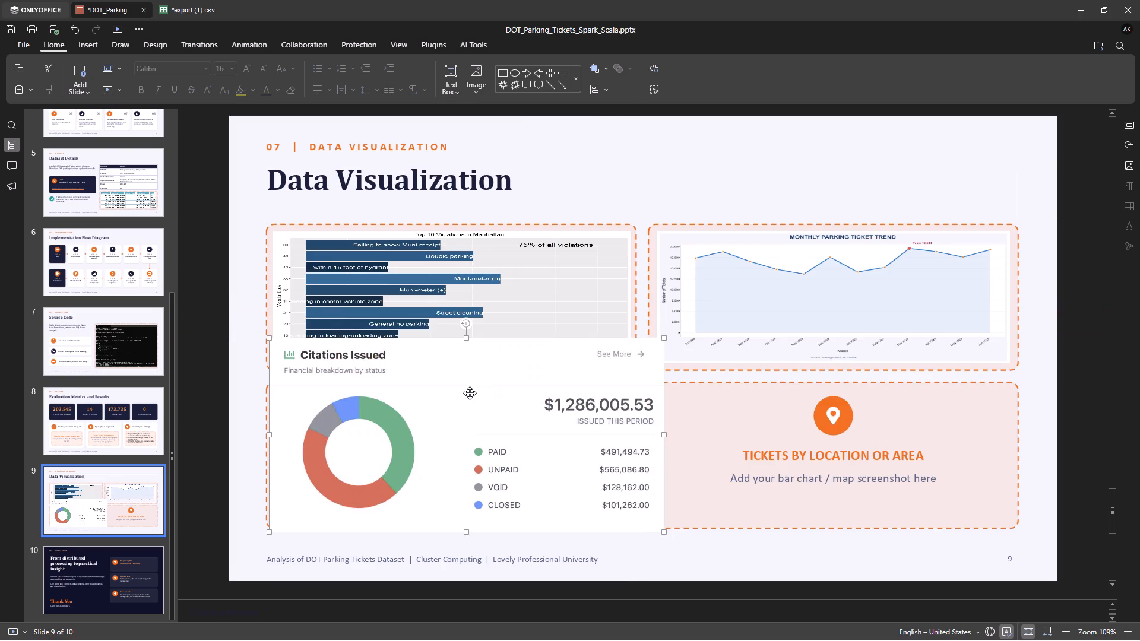
drag(664, 533, 559, 471)
drag(449, 434, 460, 466)
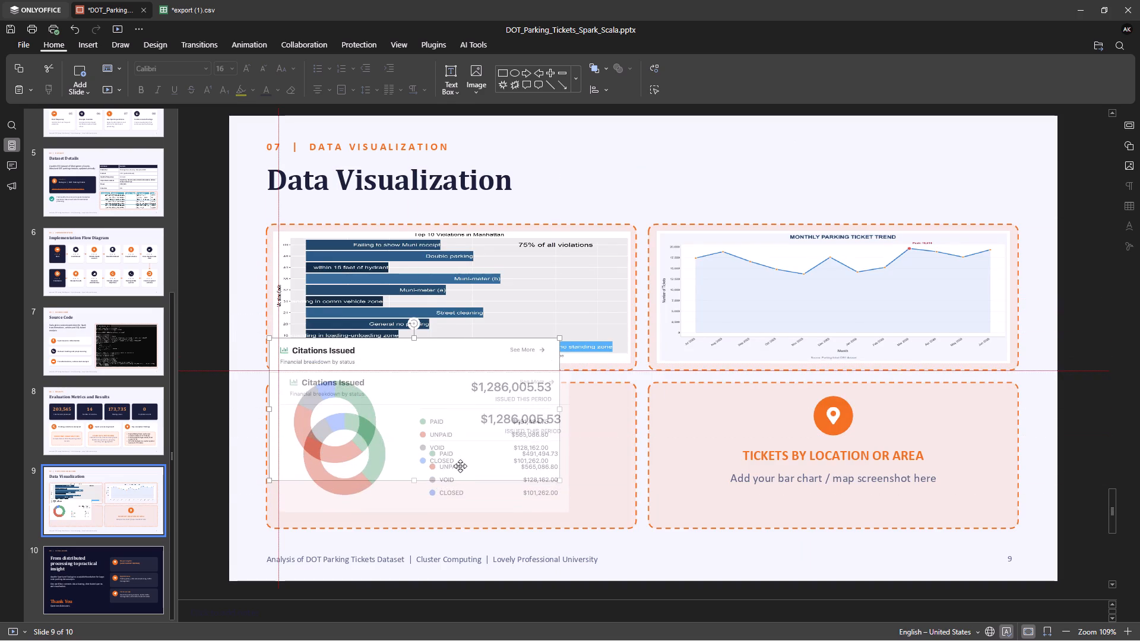
drag(460, 466, 458, 472)
click(458, 472)
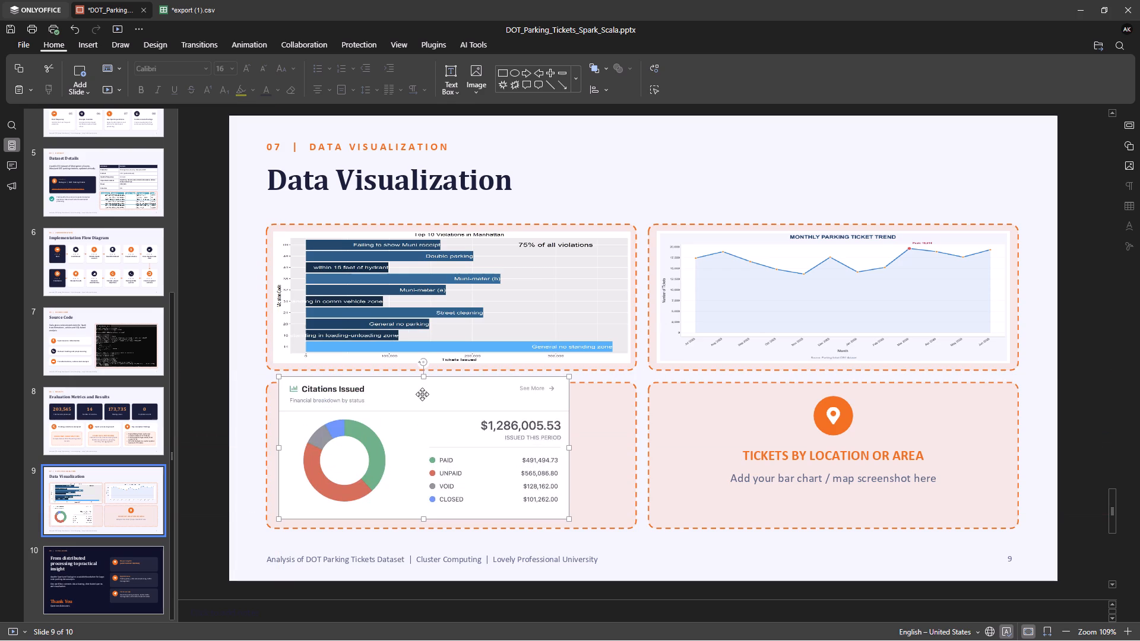
Reduce the Citations Issued image's height, nudge it down and widen it on both sides to fit inside the dashed box.
drag(425, 375, 425, 382)
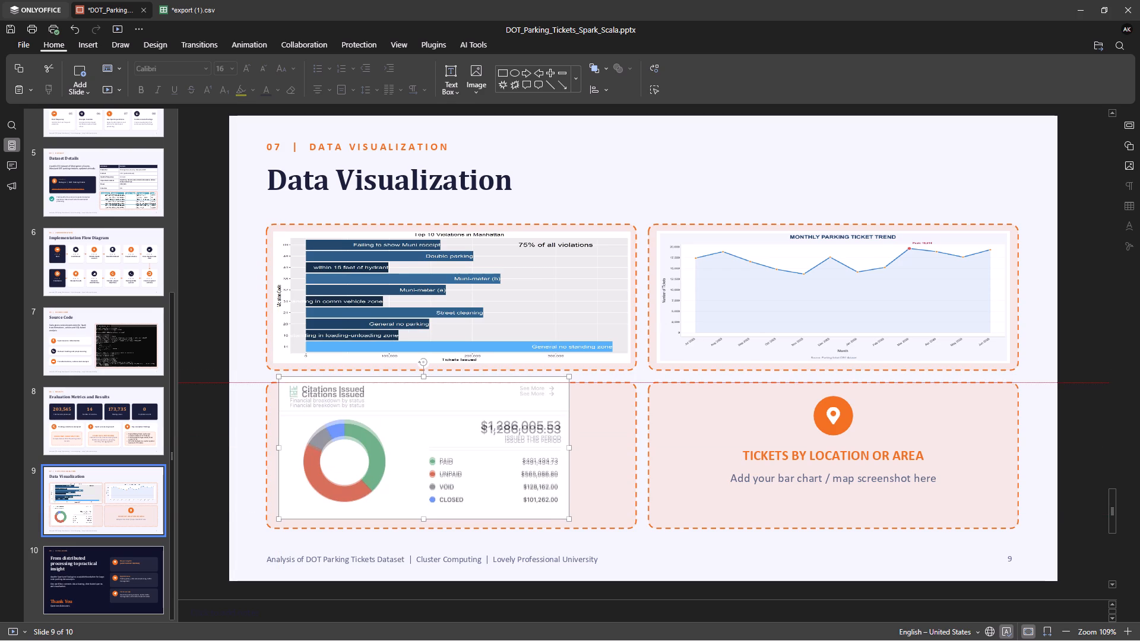
drag(425, 382, 425, 387)
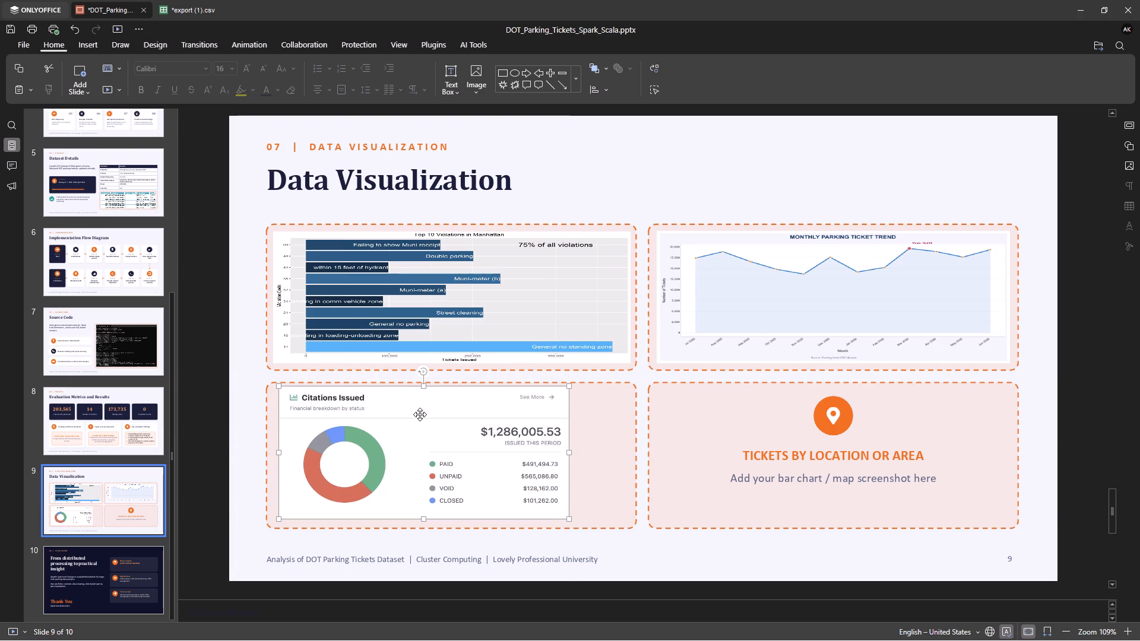
drag(420, 414, 419, 420)
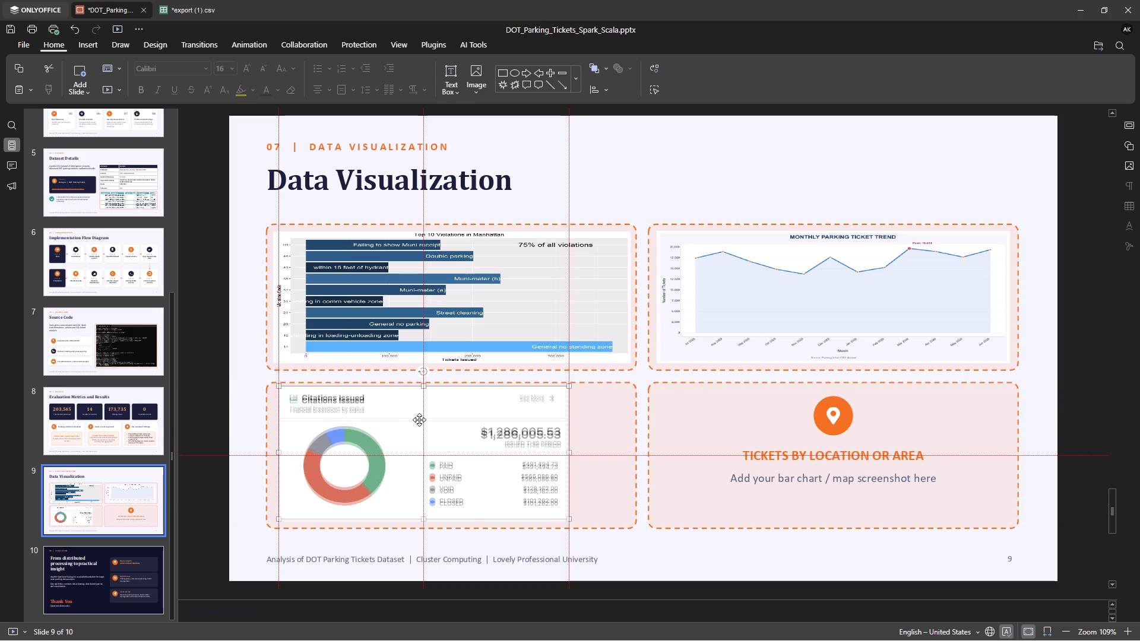
drag(419, 420, 419, 423)
drag(419, 423, 419, 417)
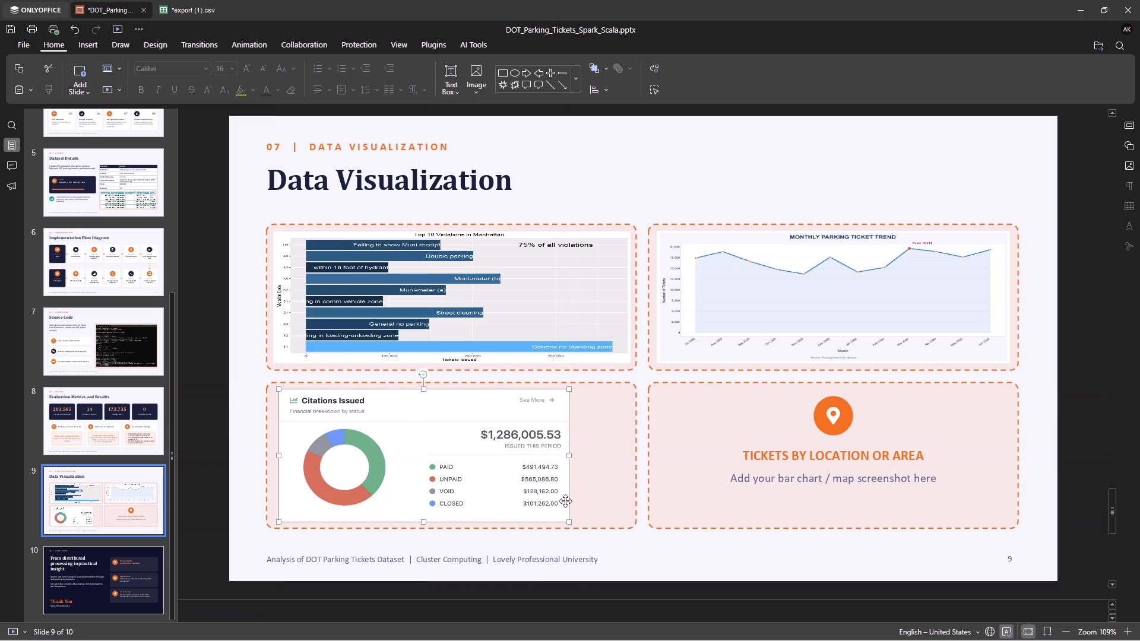
drag(569, 457, 610, 465)
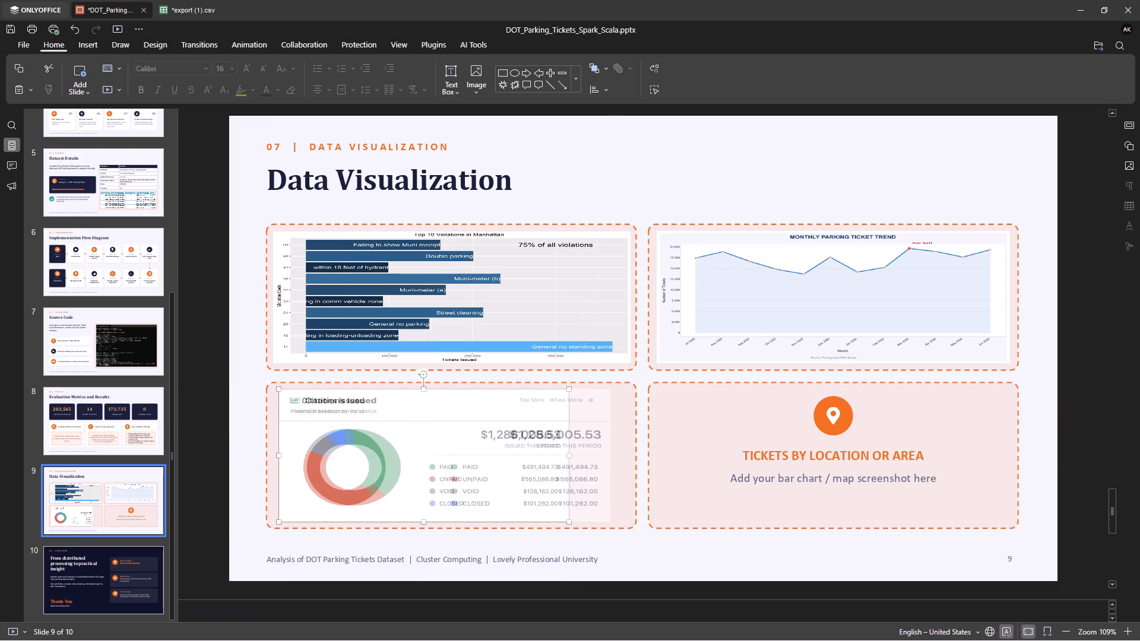
drag(610, 465, 626, 465)
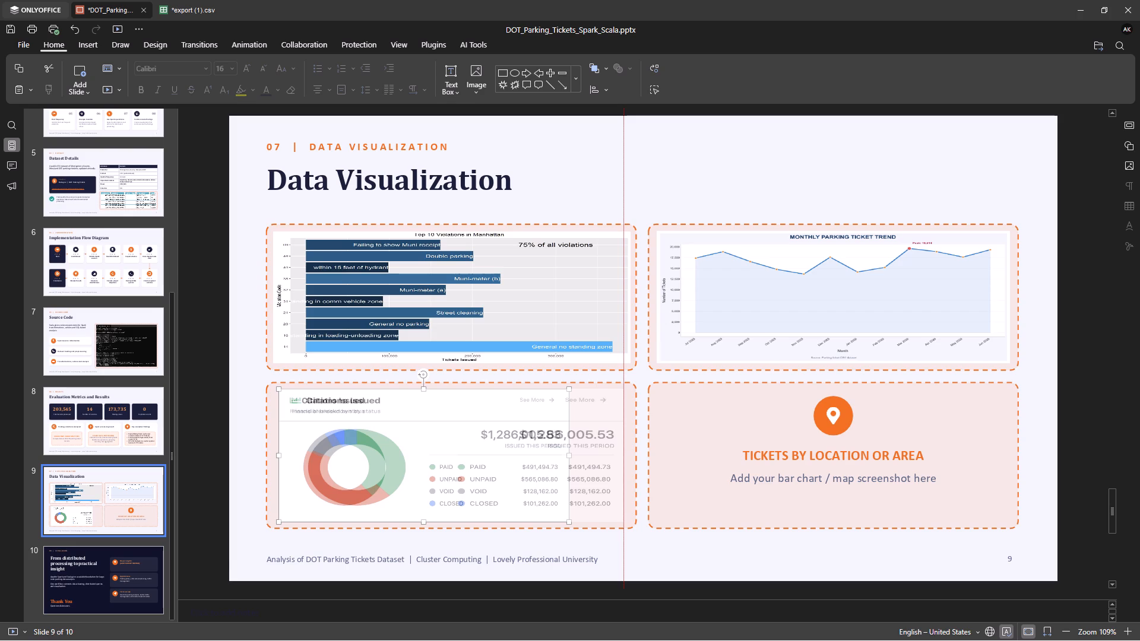
drag(626, 465, 628, 465)
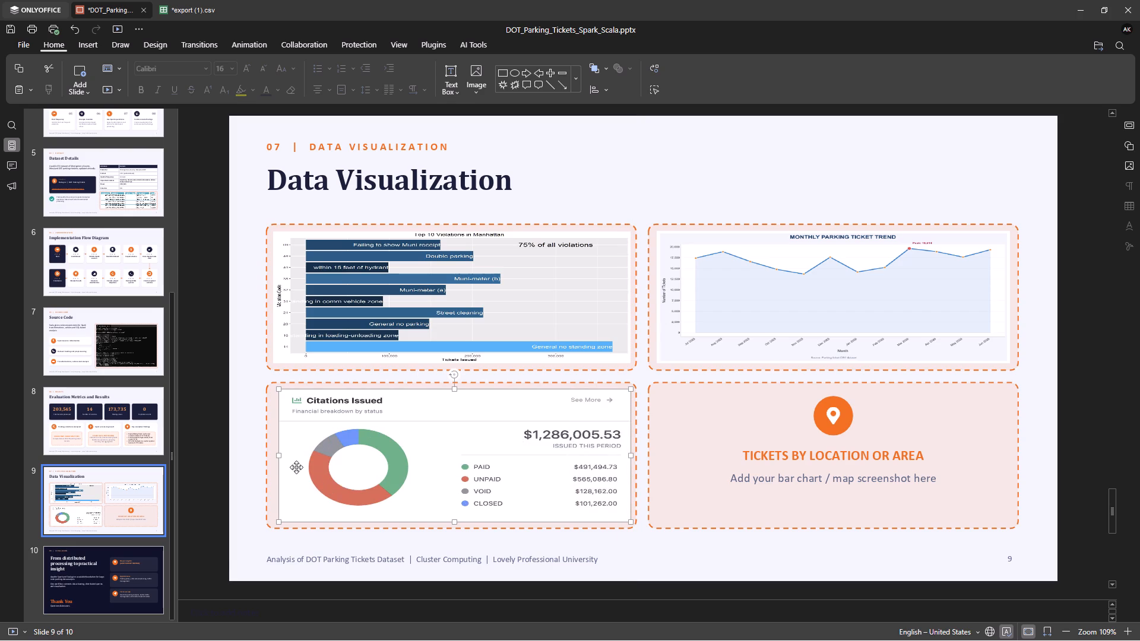
click(278, 456)
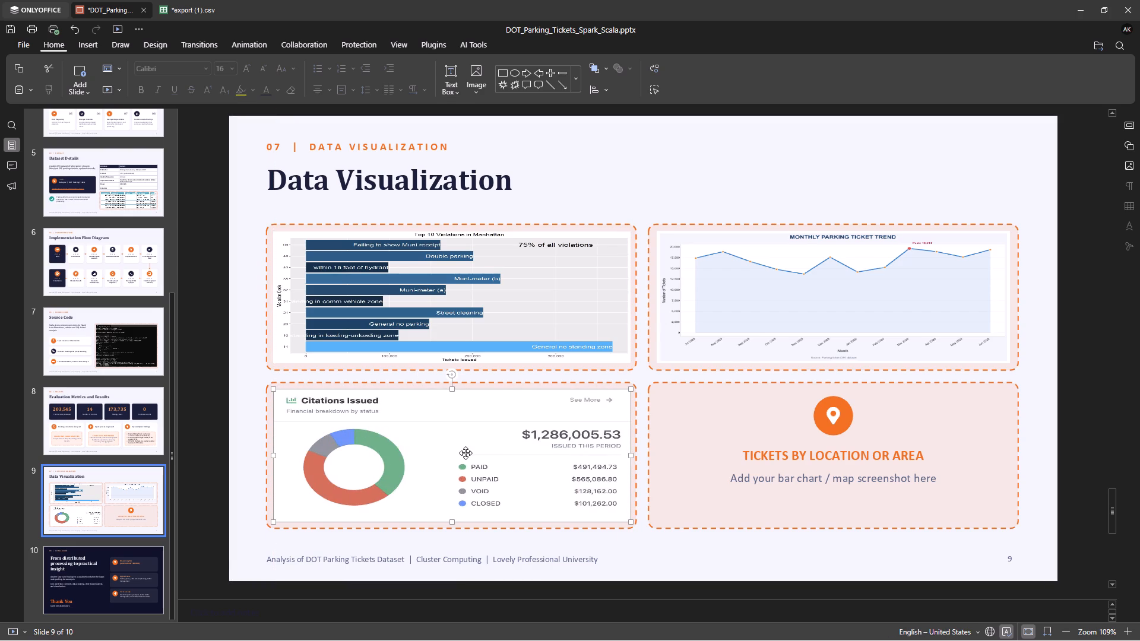
Delete the heading, caption, location icon and orange circle from slide 9's Tickets by Location or Area box.
click(704, 427)
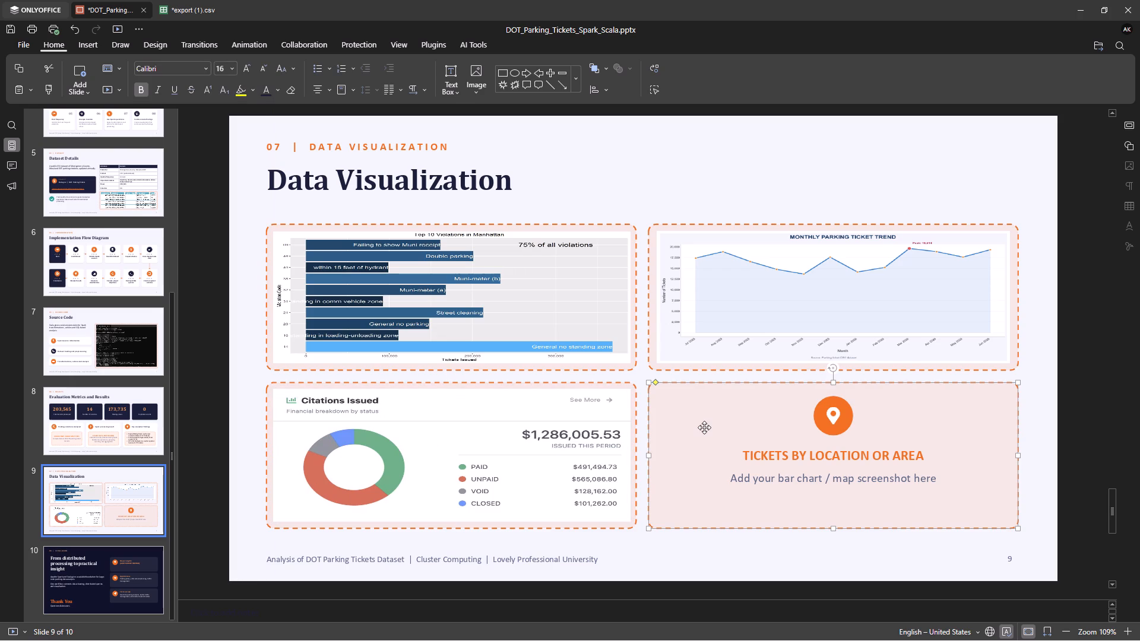
click(847, 461)
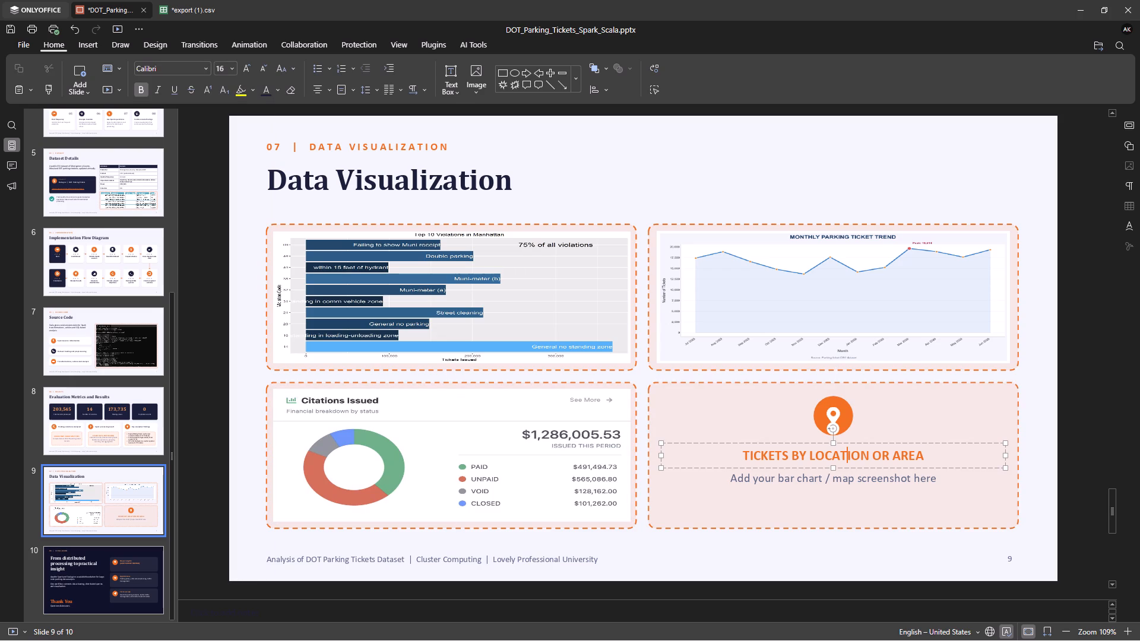
key(ctrl+a)
key(BackSpace)
click(847, 475)
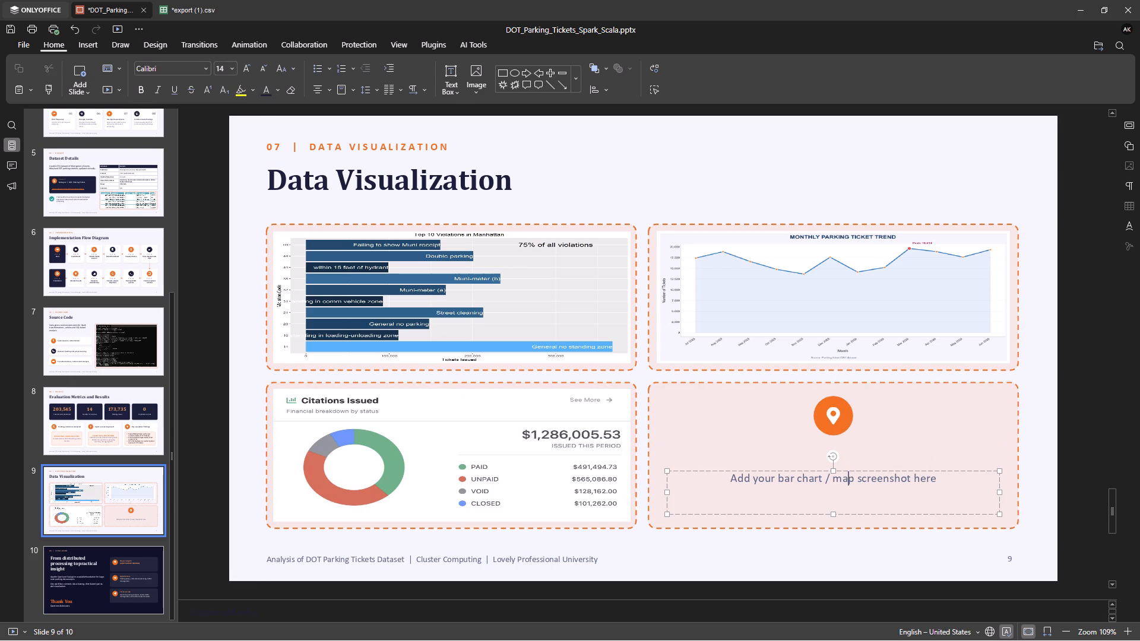
key(ctrl+a)
key(BackSpace)
click(831, 417)
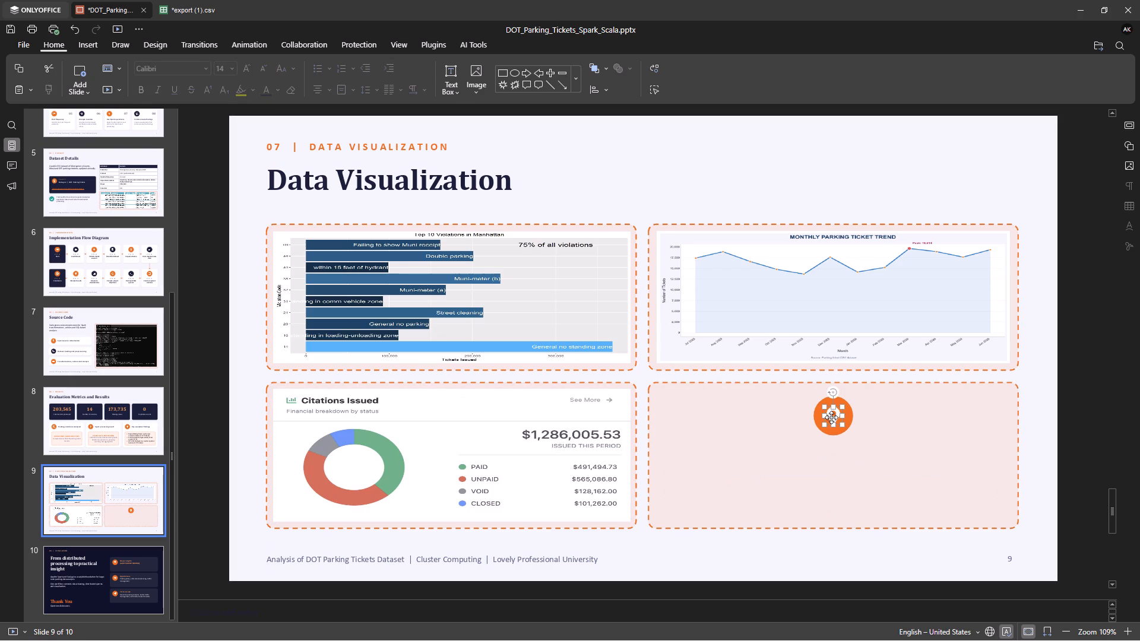
key(BackSpace)
click(831, 417)
key(BackSpace)
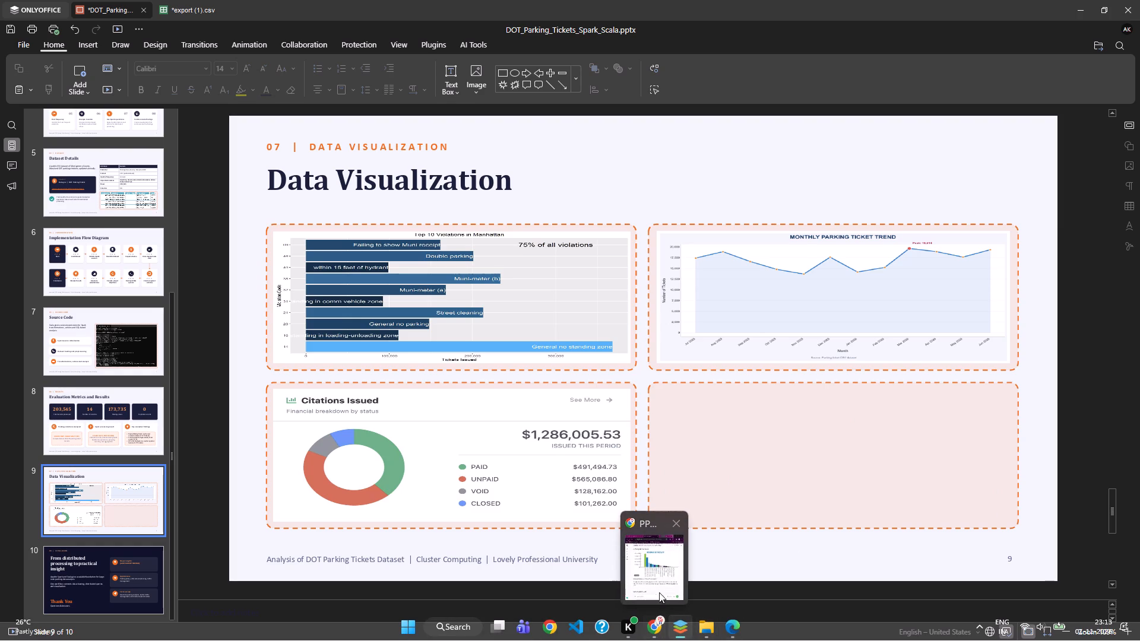
Switch to the ChatGPT conversation in Chrome, copy the Revenue by Facility image under Parking Division Counts, and close its preview.
click(655, 583)
scroll(401, 399, down, 2)
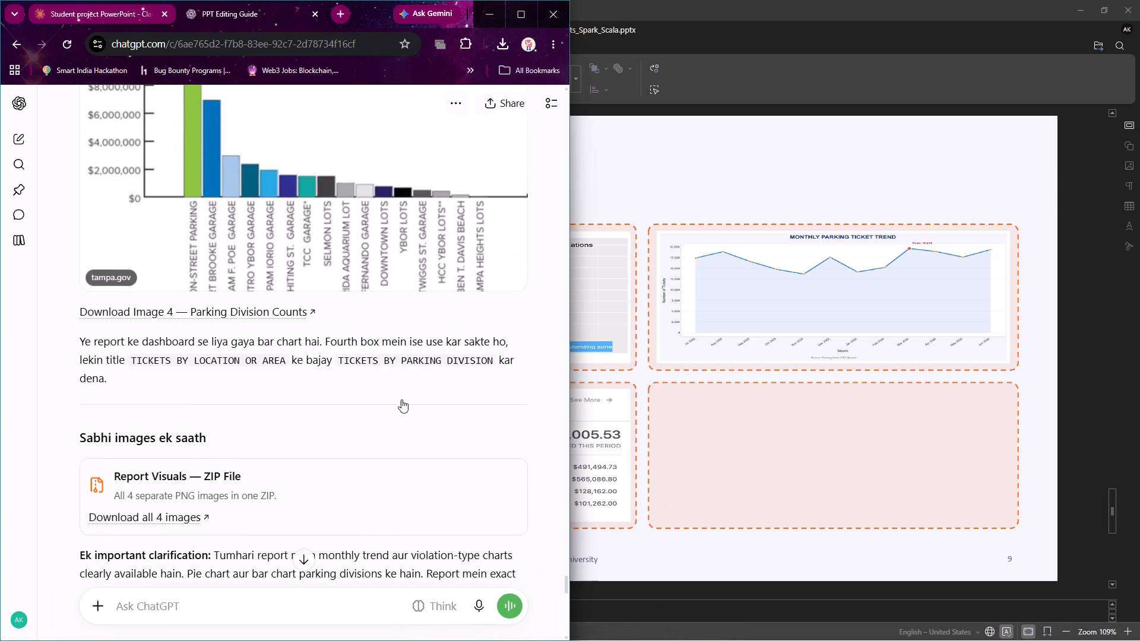
scroll(401, 399, down, 6)
scroll(401, 399, up, 4)
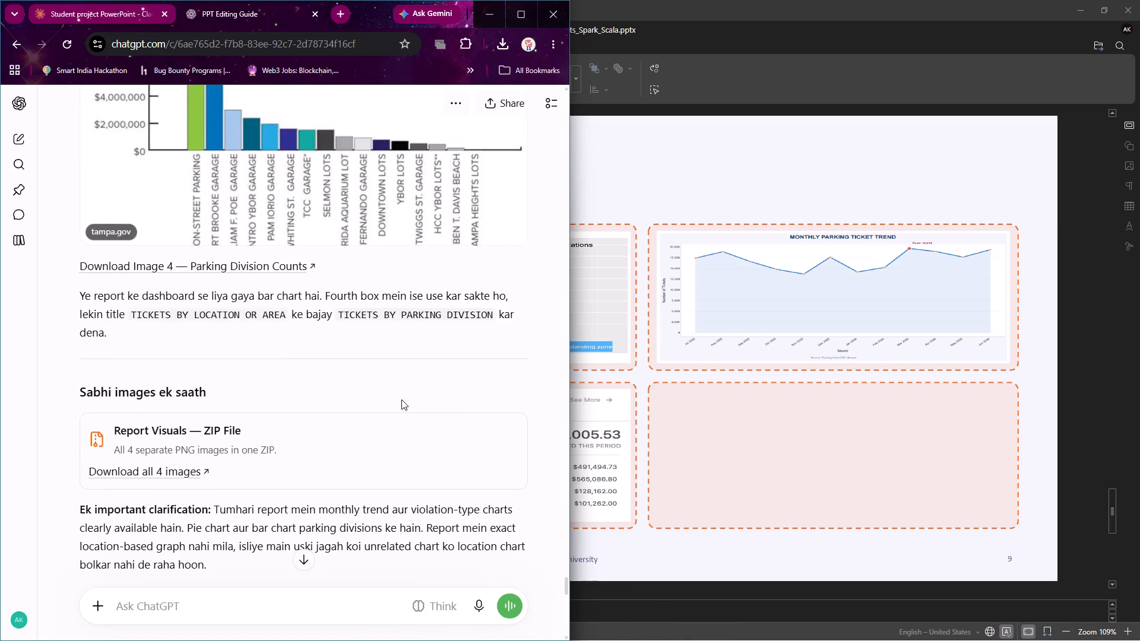
scroll(401, 399, up, 3)
click(261, 250)
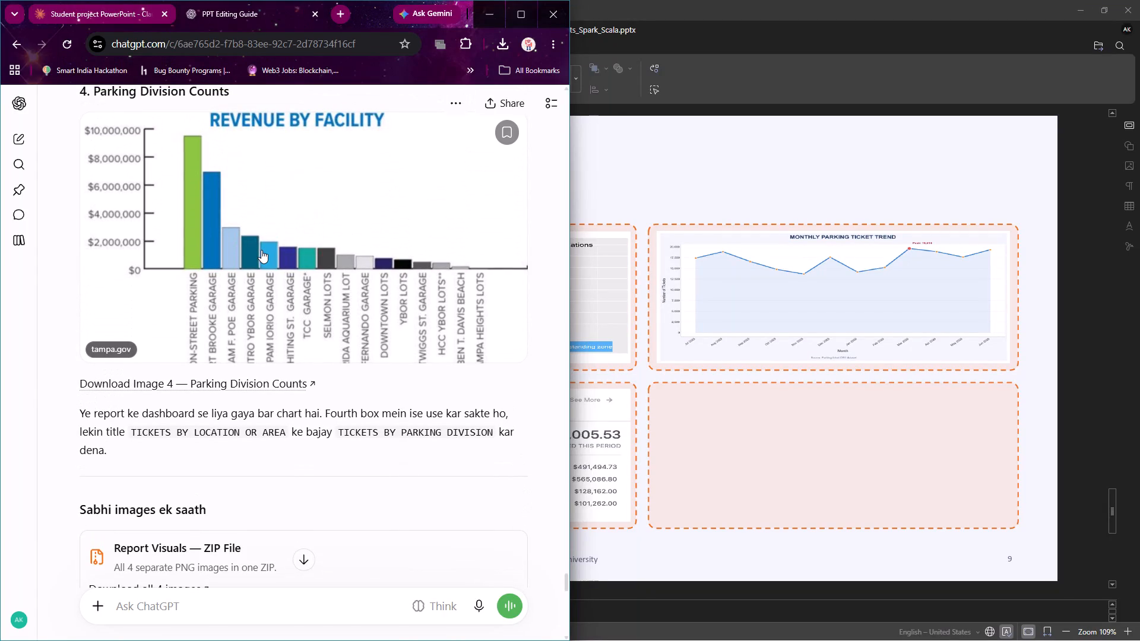
right_click(269, 318)
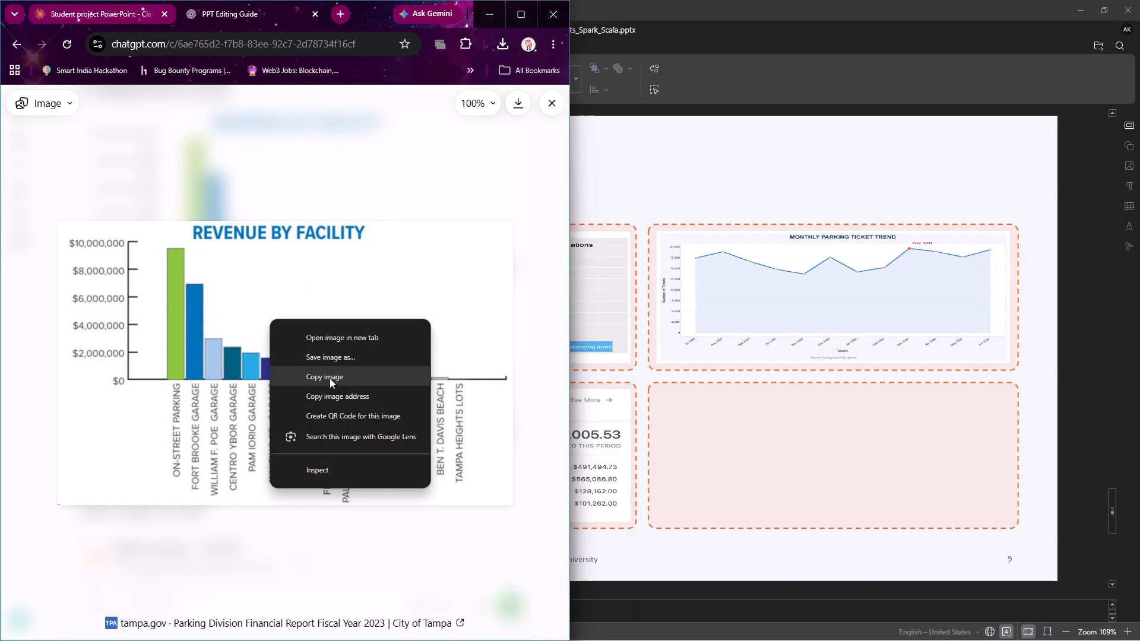
click(330, 378)
click(448, 141)
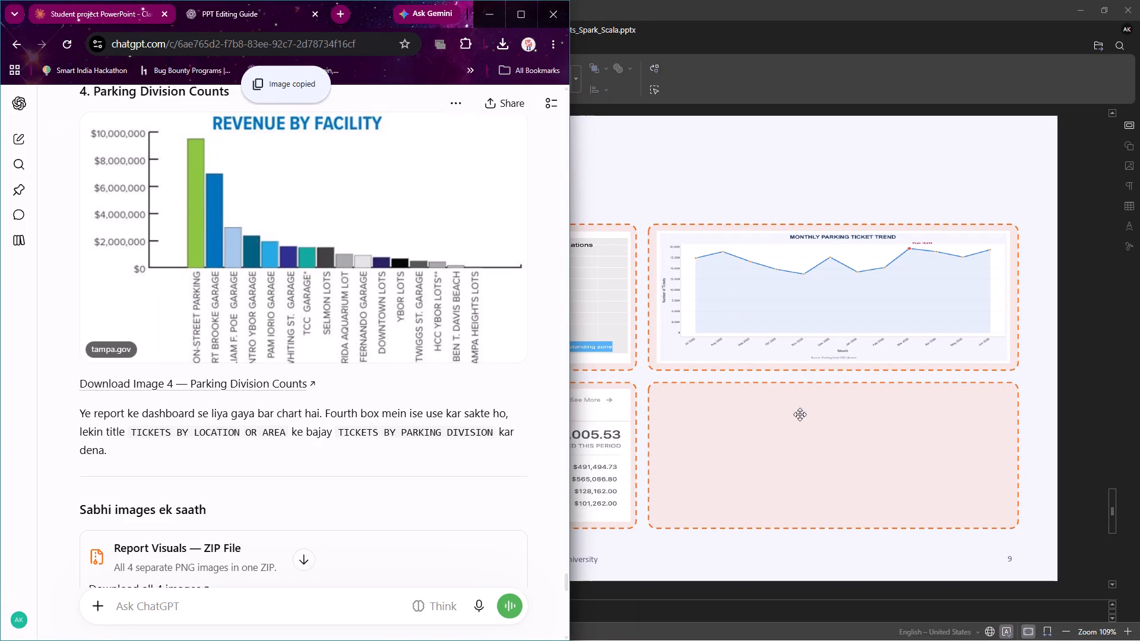
Return to the ONLYOFFICE deck, paste the Revenue by Facility chart on slide 9, shrink it and move it into the last emptied box.
click(793, 435)
key(ctrl+v)
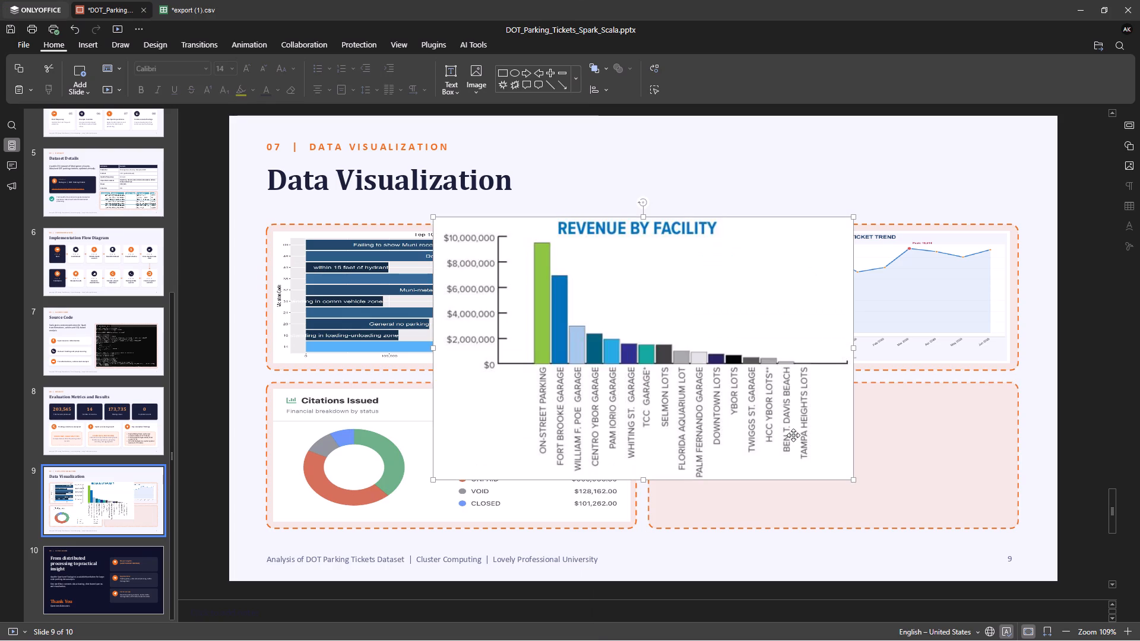
drag(854, 480, 673, 380)
drag(601, 297, 745, 401)
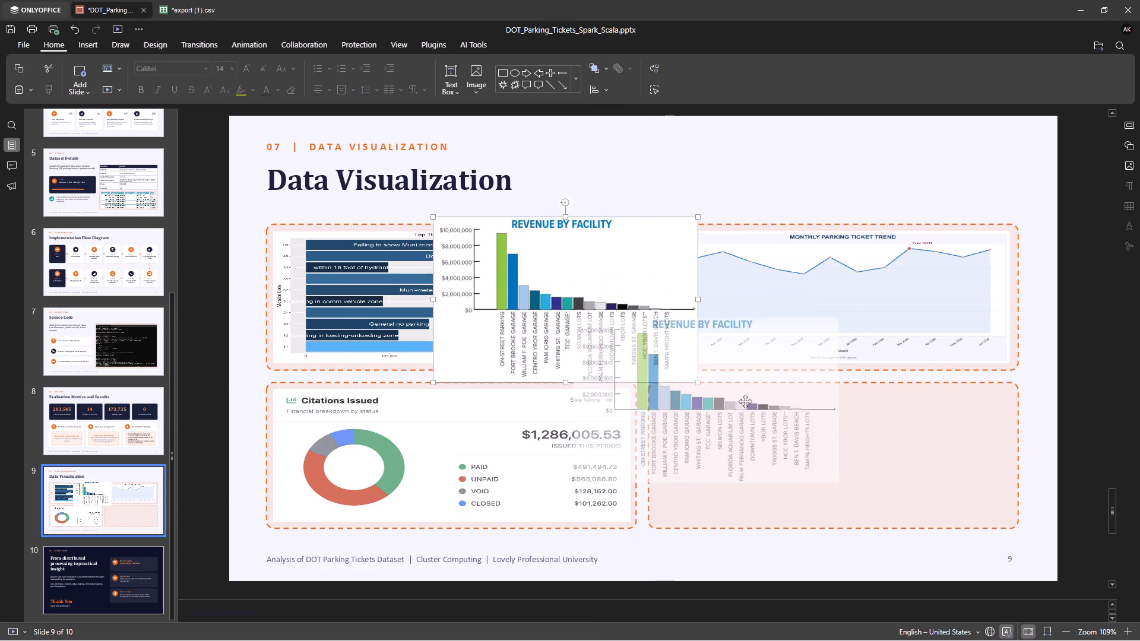
drag(745, 401, 797, 437)
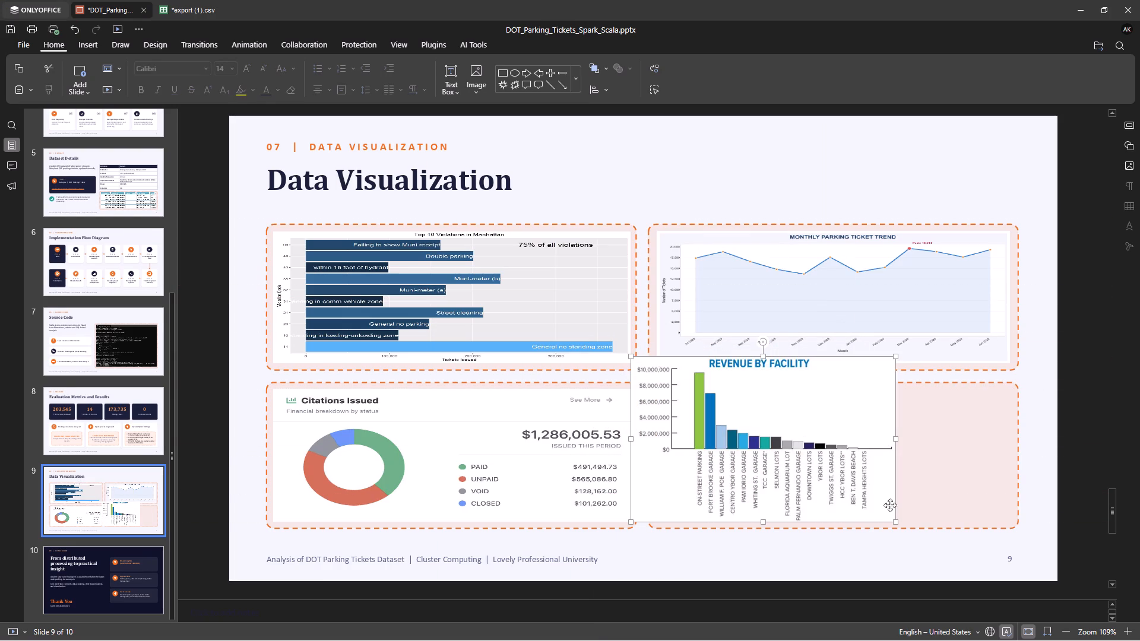
drag(762, 522, 764, 501)
drag(784, 417, 796, 429)
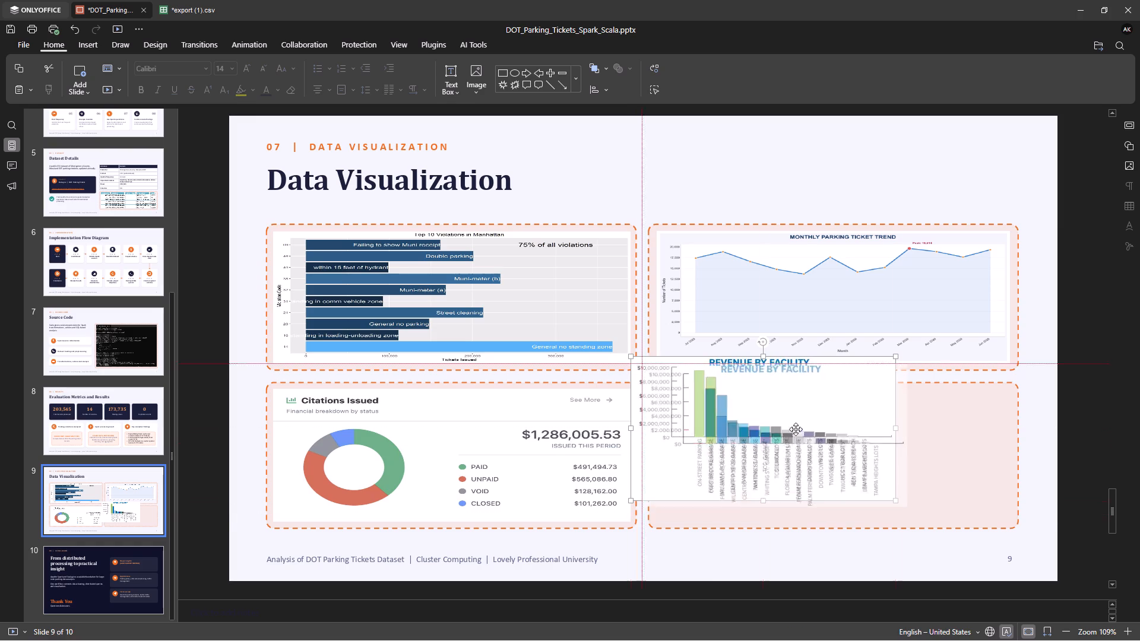
drag(796, 429, 812, 443)
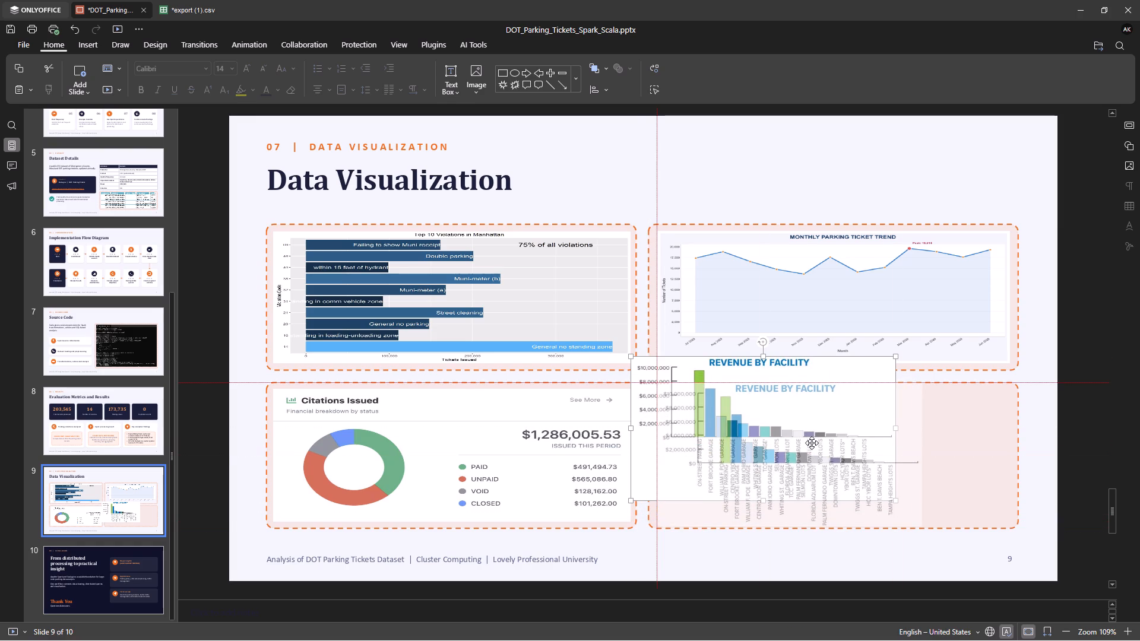
drag(812, 443, 811, 443)
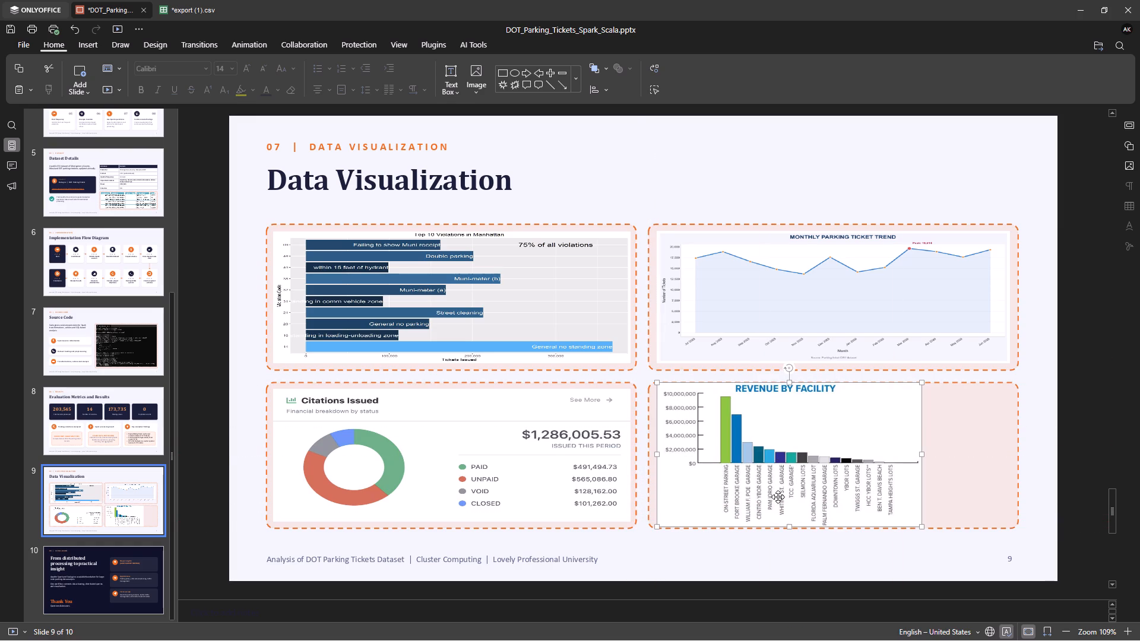
Trim the Revenue by Facility chart's height at top and bottom and widen it to fill the dashed box on slide 9.
drag(788, 526, 788, 525)
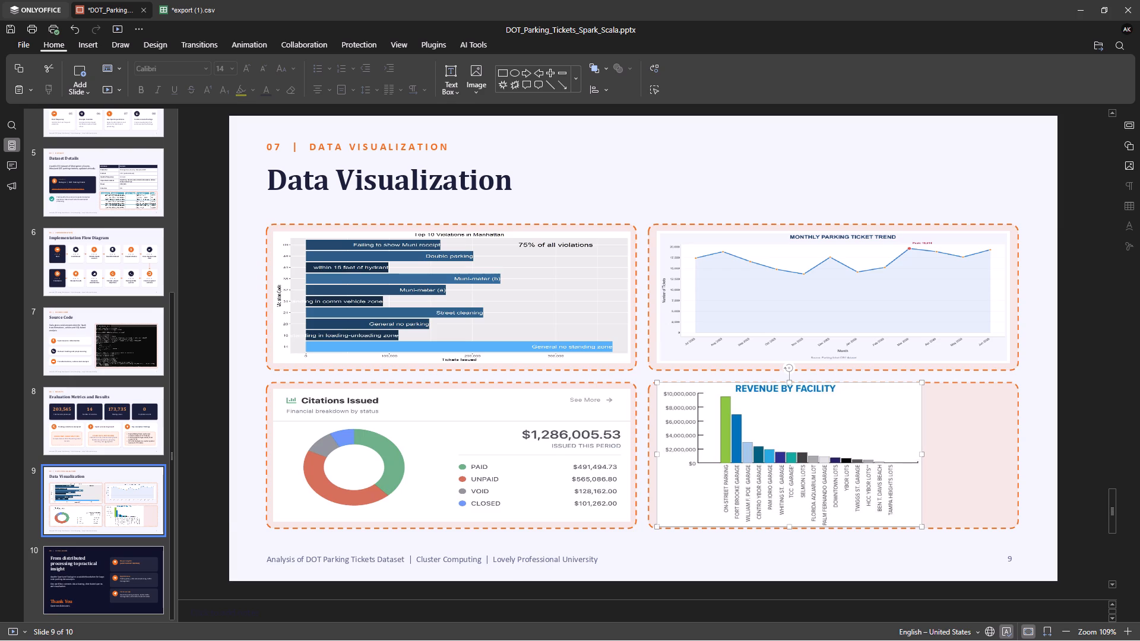
drag(788, 525, 787, 516)
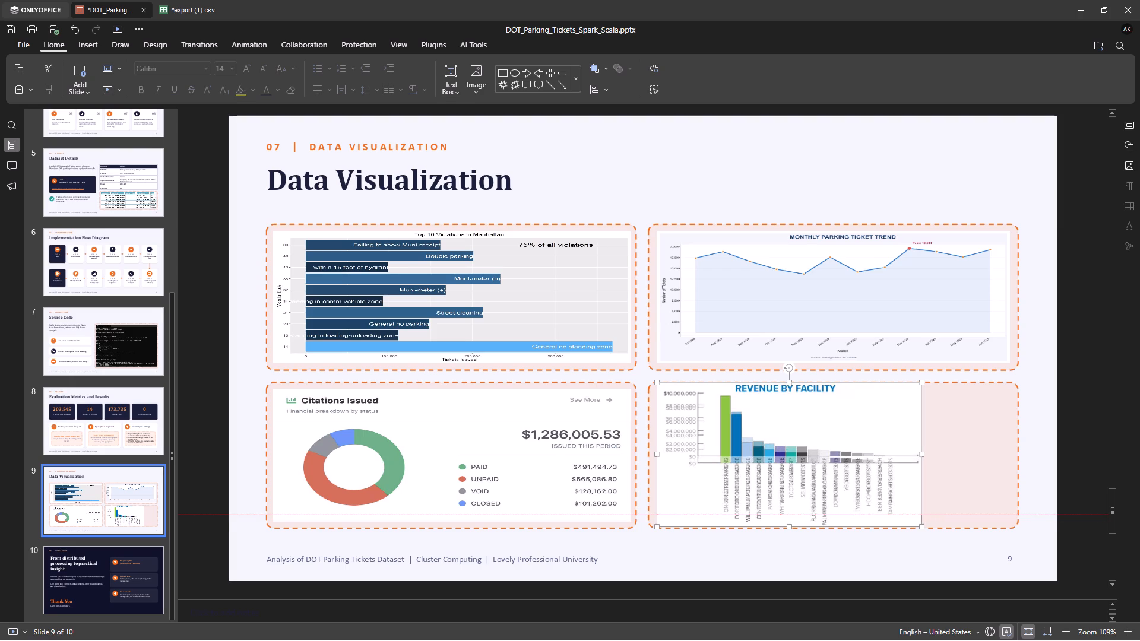
drag(787, 516, 787, 520)
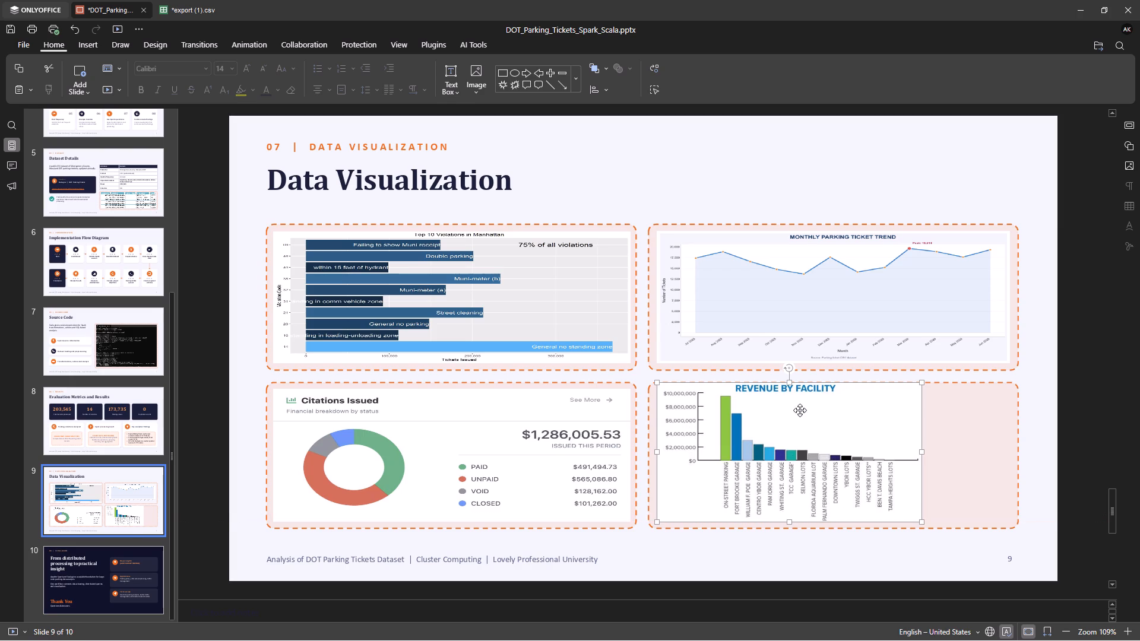
drag(788, 383, 788, 388)
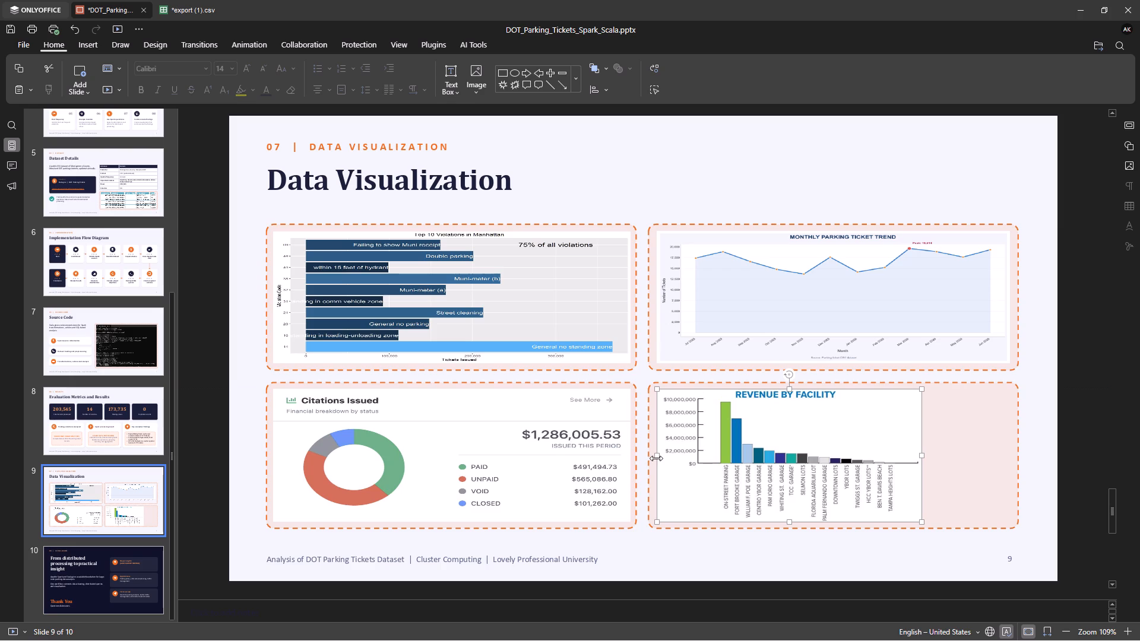
click(656, 458)
drag(920, 458, 1006, 449)
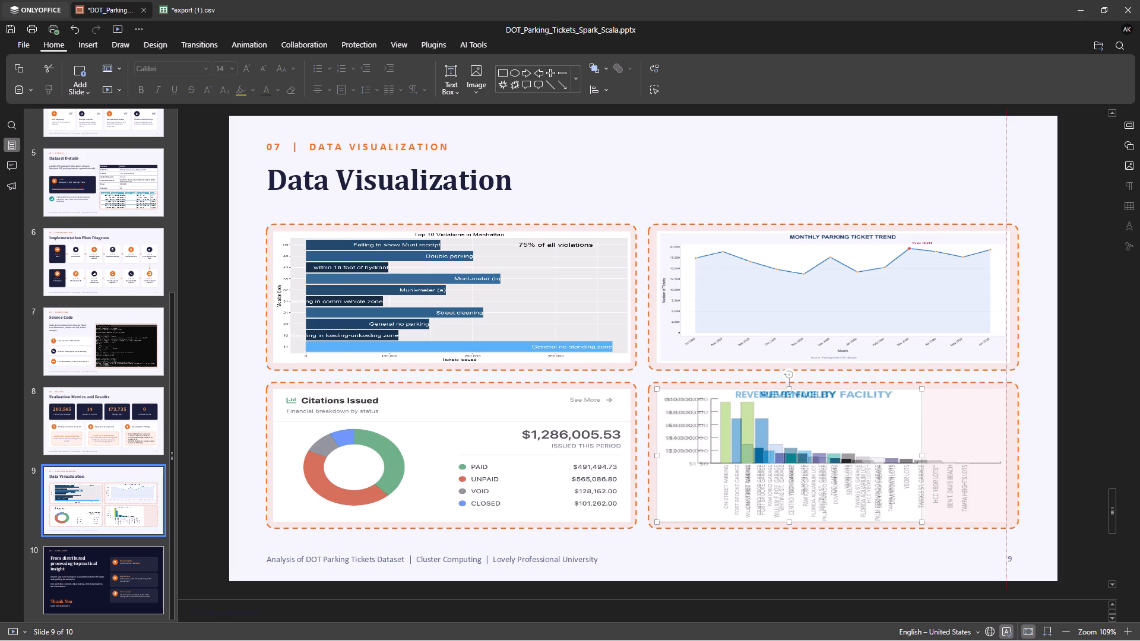
drag(1006, 449, 1010, 449)
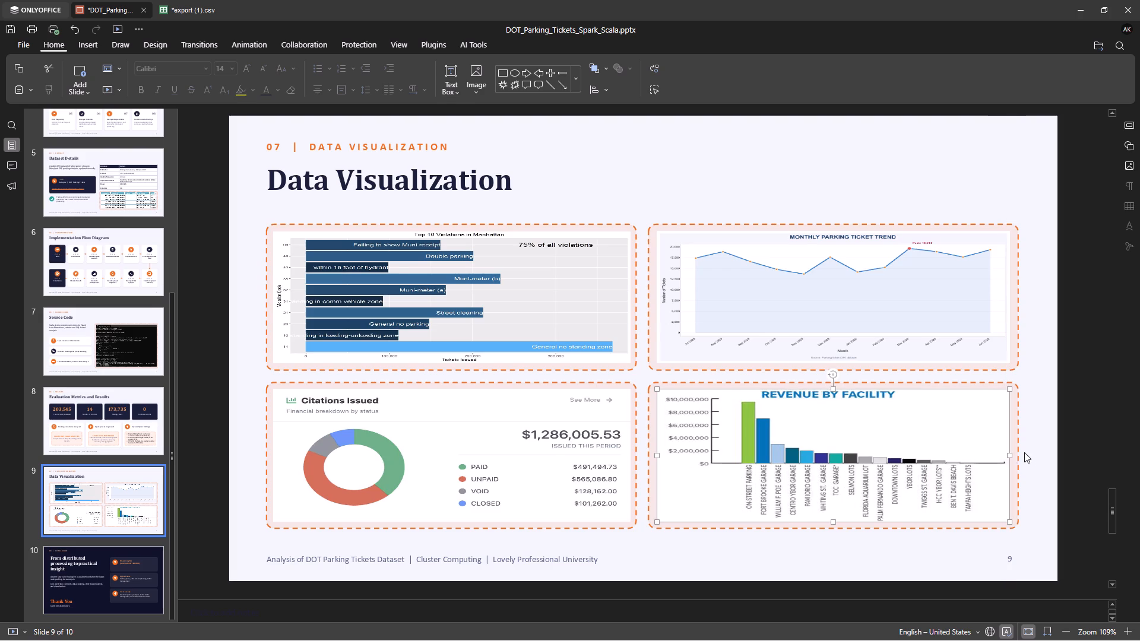
click(1030, 454)
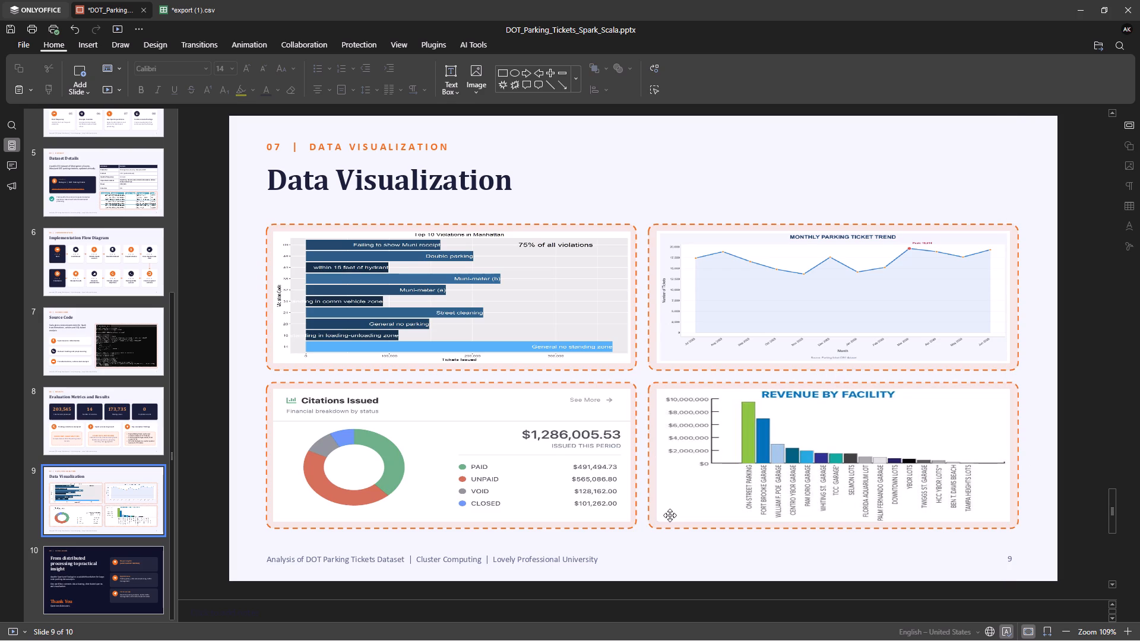
click(1045, 498)
key(Right)
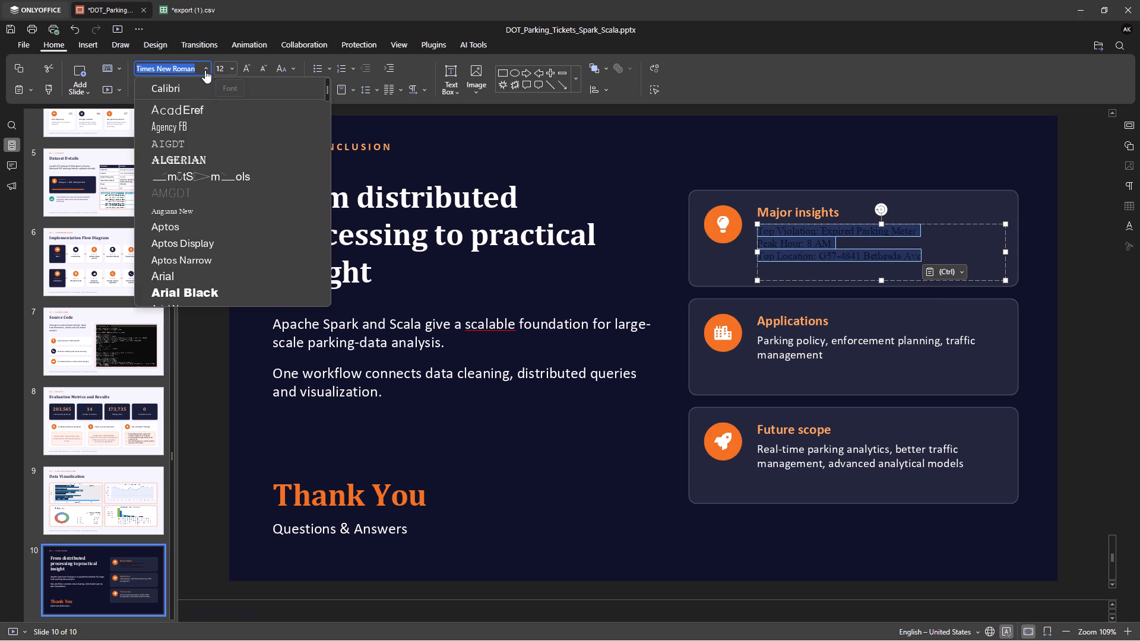
click(187, 93)
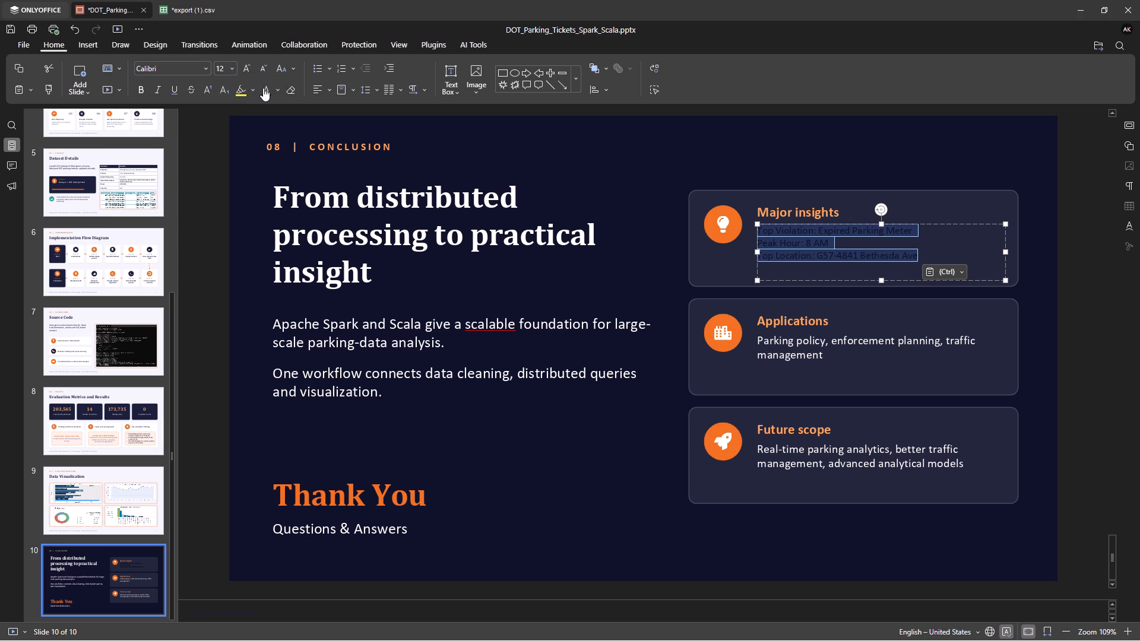
click(275, 88)
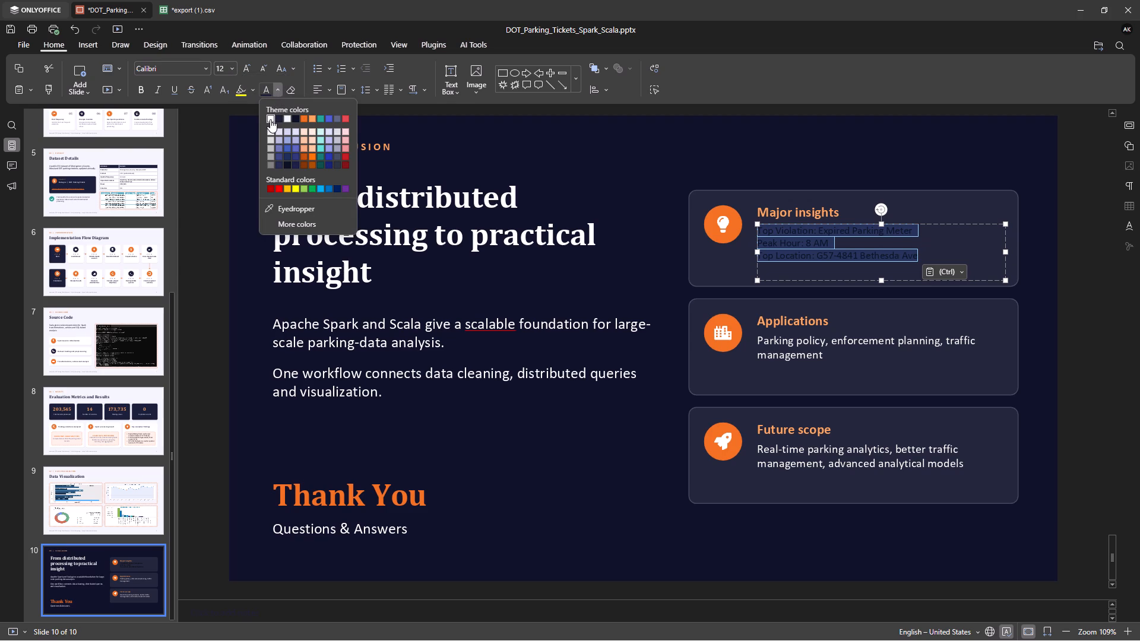
click(288, 119)
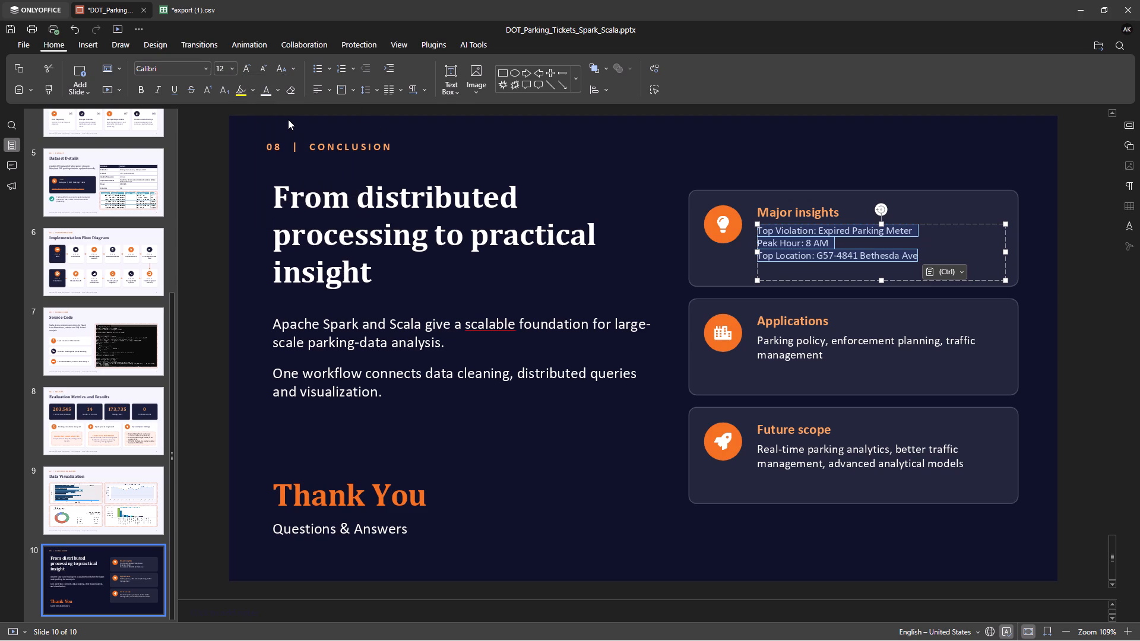
click(330, 69)
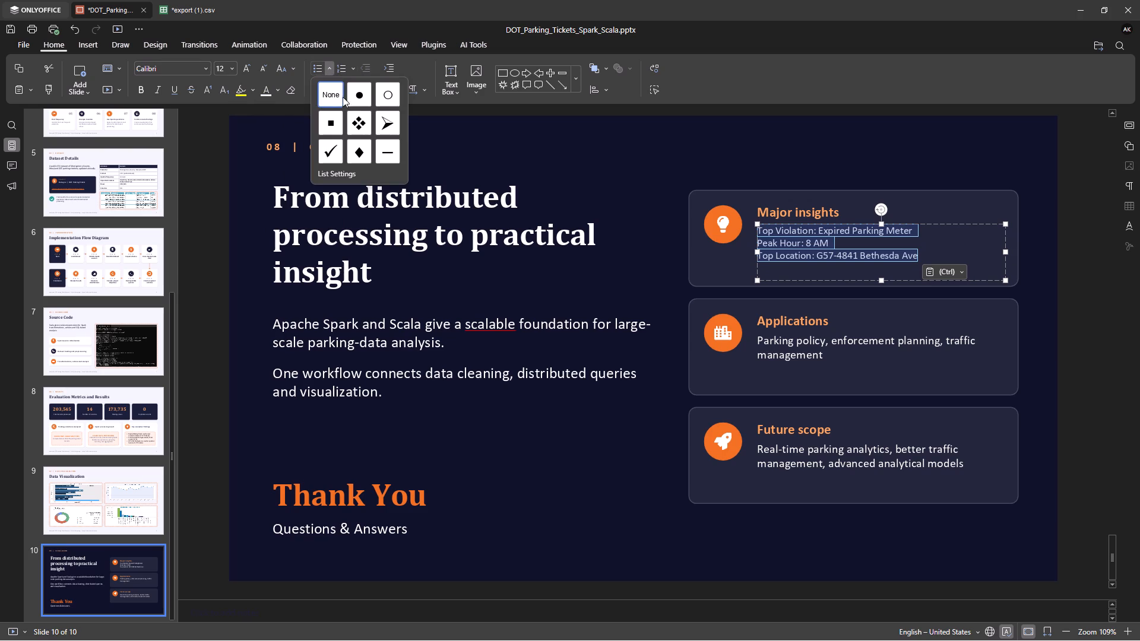
click(379, 99)
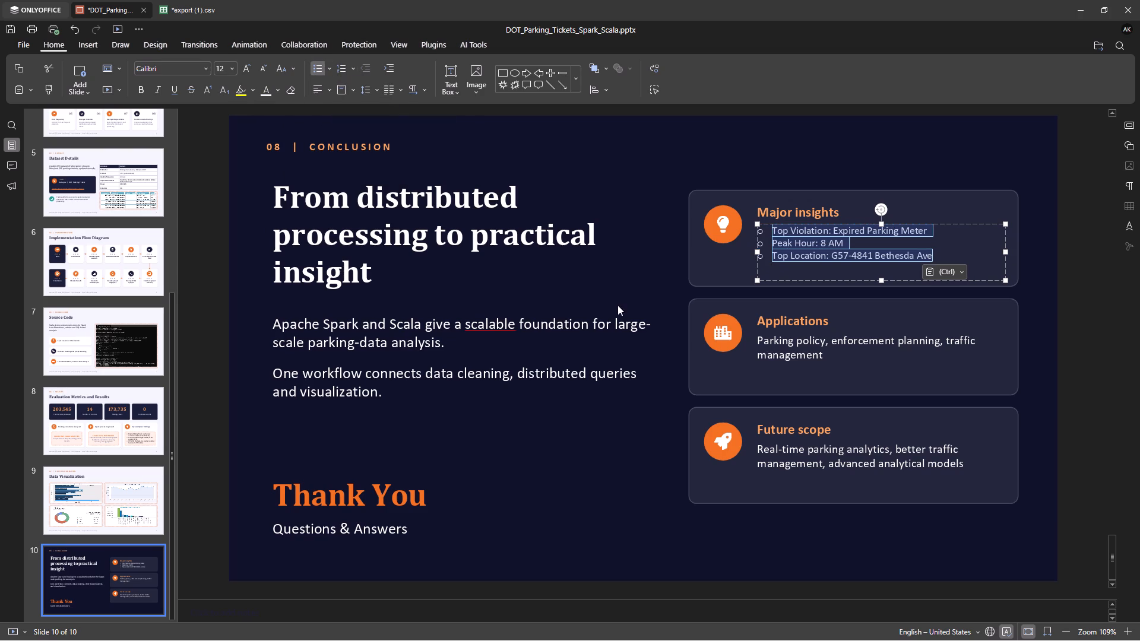
click(818, 533)
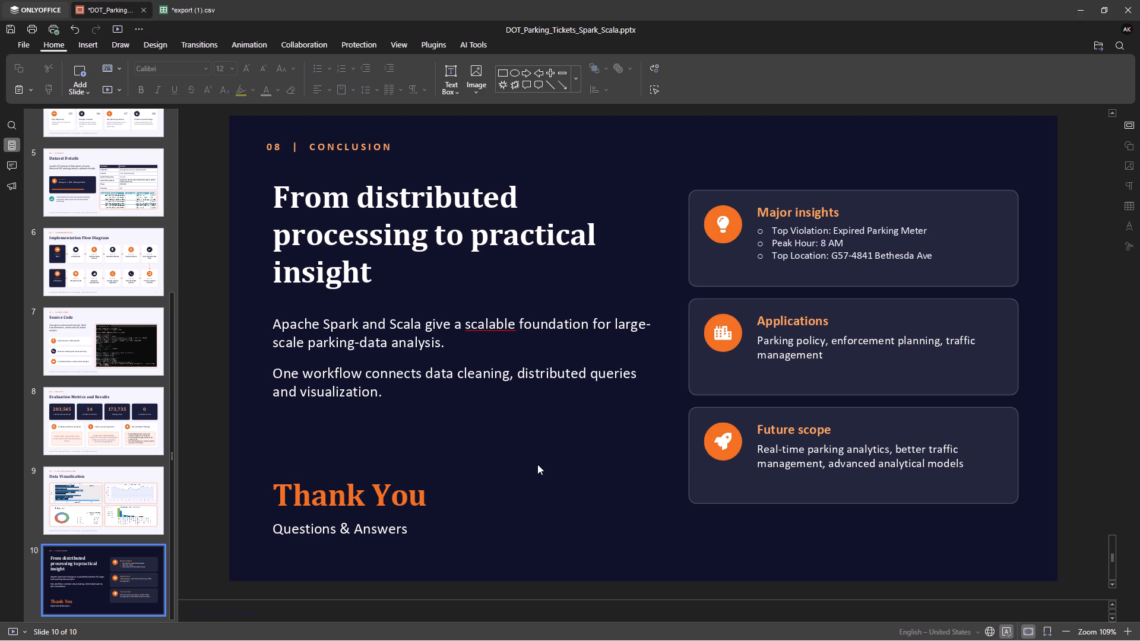
Save the DOT_Parking_Tickets_Spark_Scala presentation.
scroll(537, 464, up, 1)
scroll(537, 464, down, 15)
key(ctrl+s)
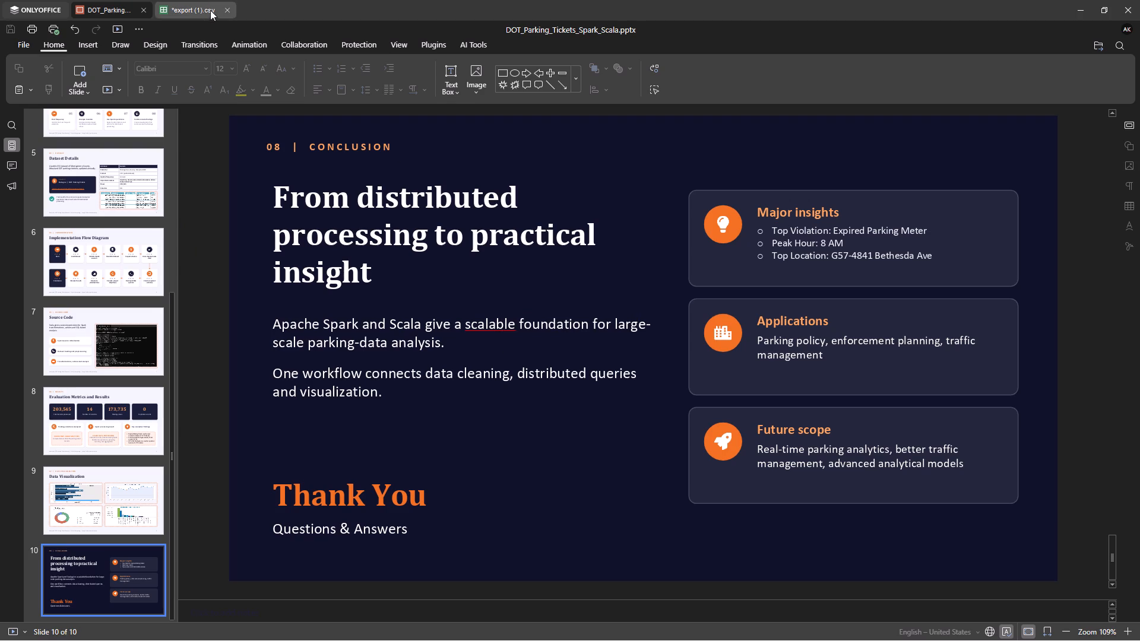
Close the export (1).csv spreadsheet, saving its changes.
click(227, 10)
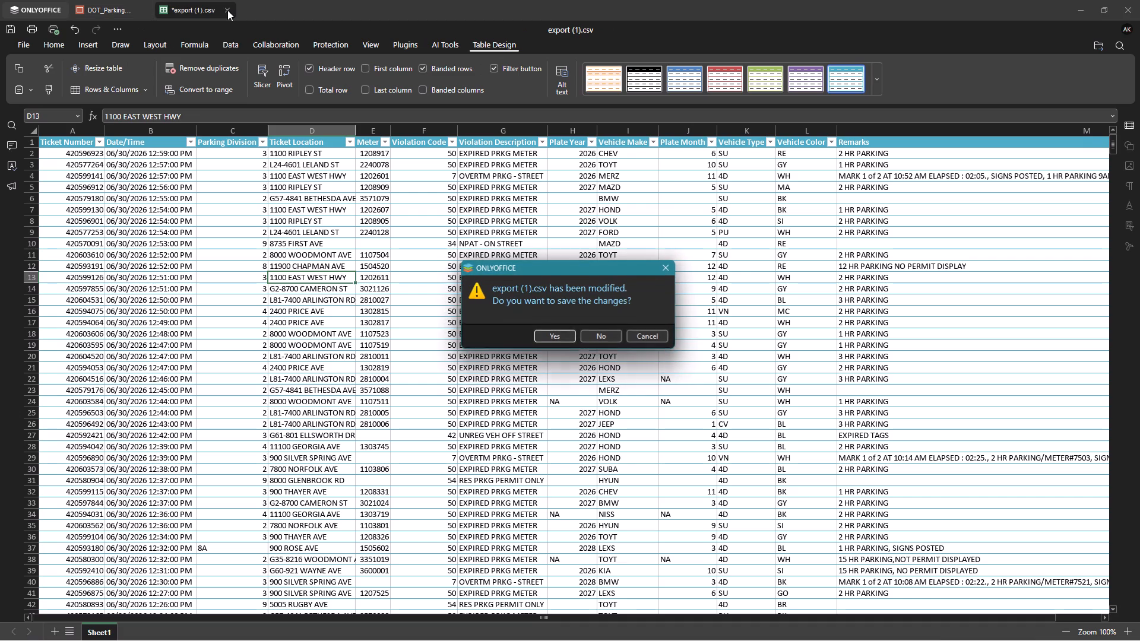
click(550, 335)
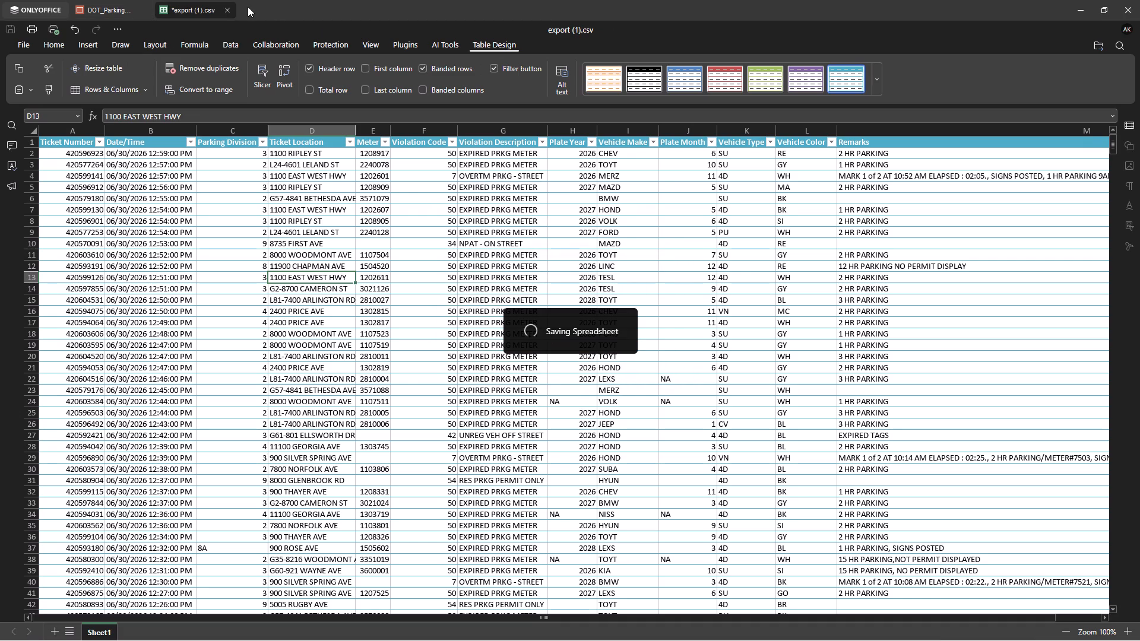
click(228, 7)
click(591, 326)
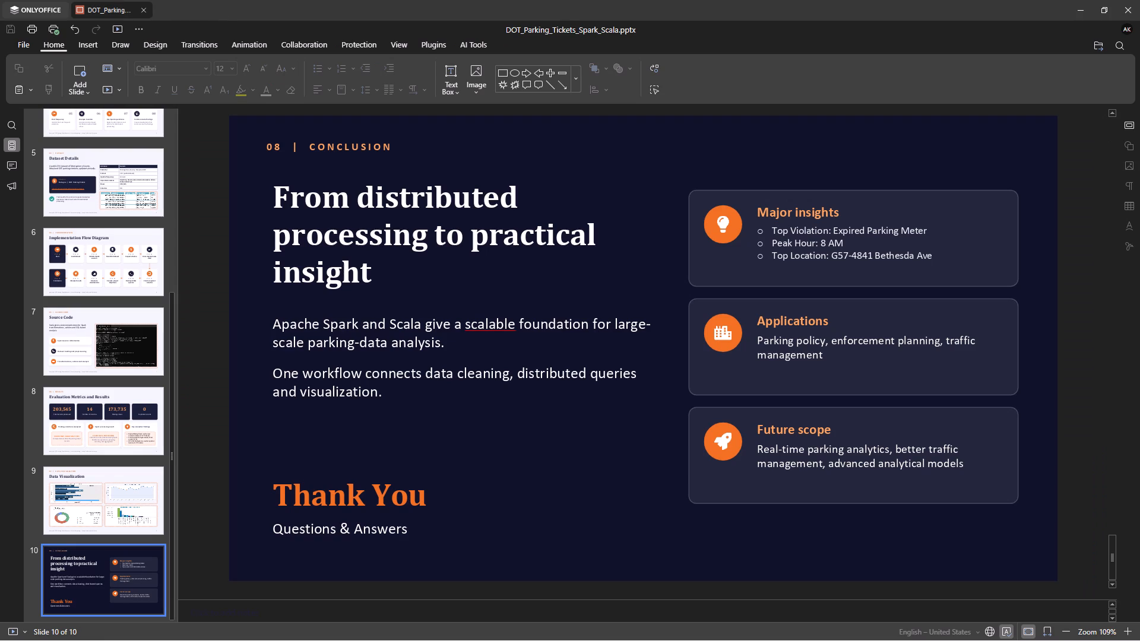
click(127, 2)
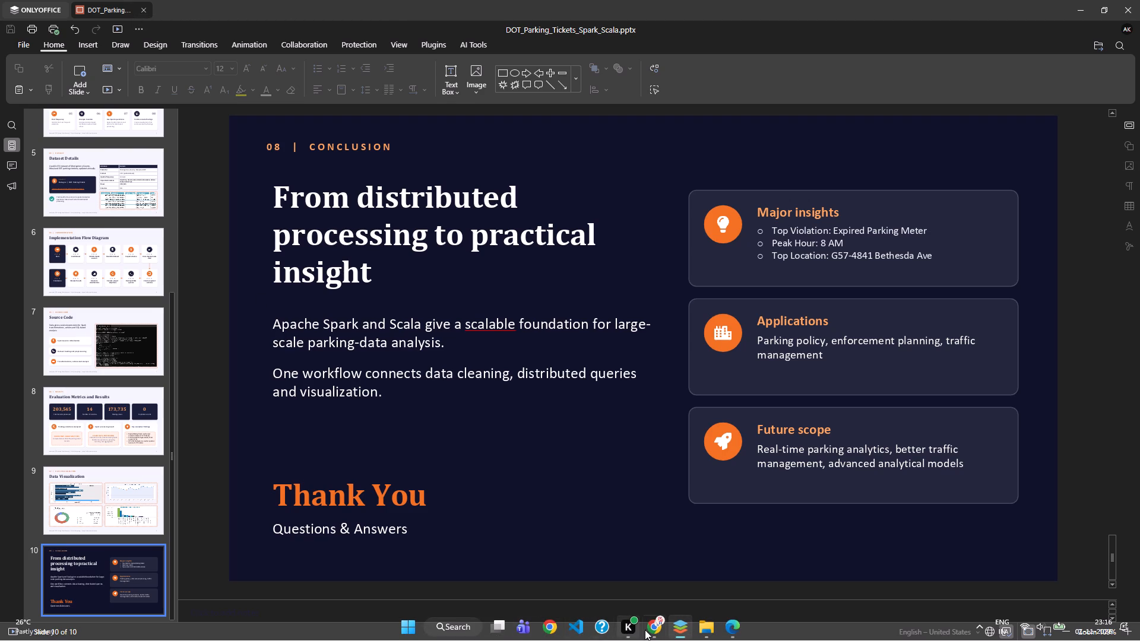
Open DOT_Parking_Tickets_Spark_Scala from File Explorer in PowerPoint, review its slides through the conclusion, and close it.
click(701, 633)
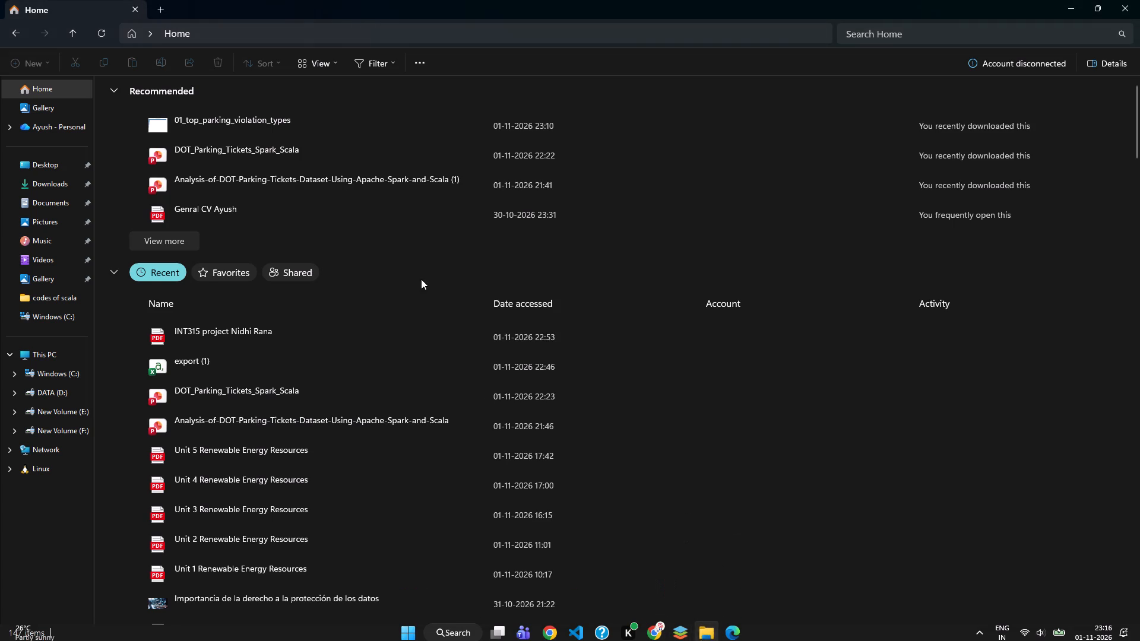
double_click(293, 144)
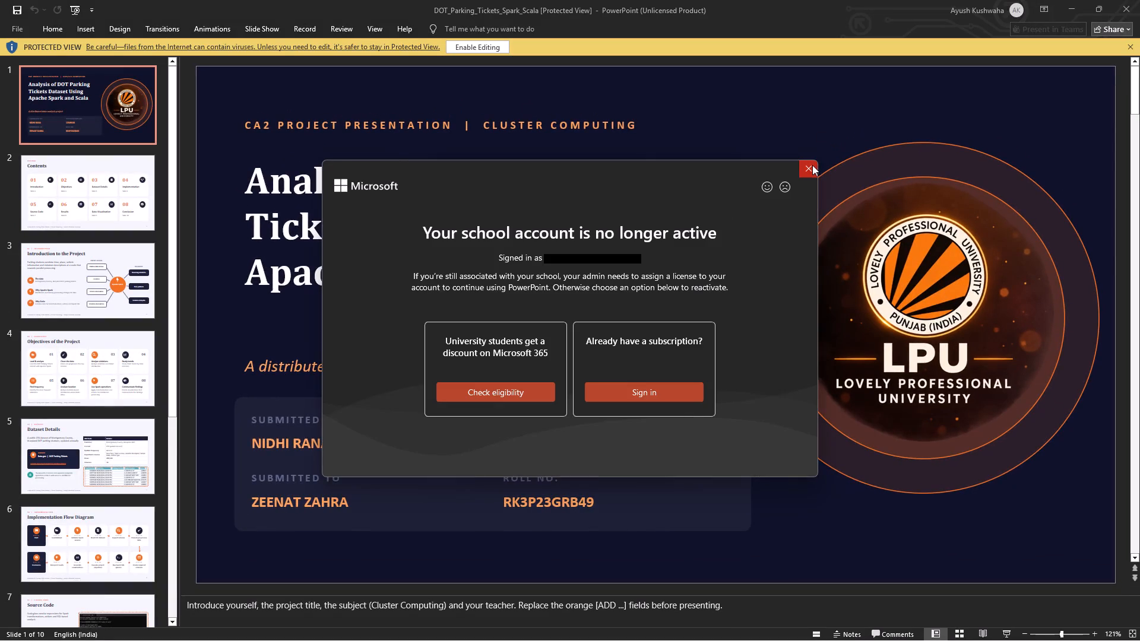
click(812, 165)
key(Right)
key(Right)
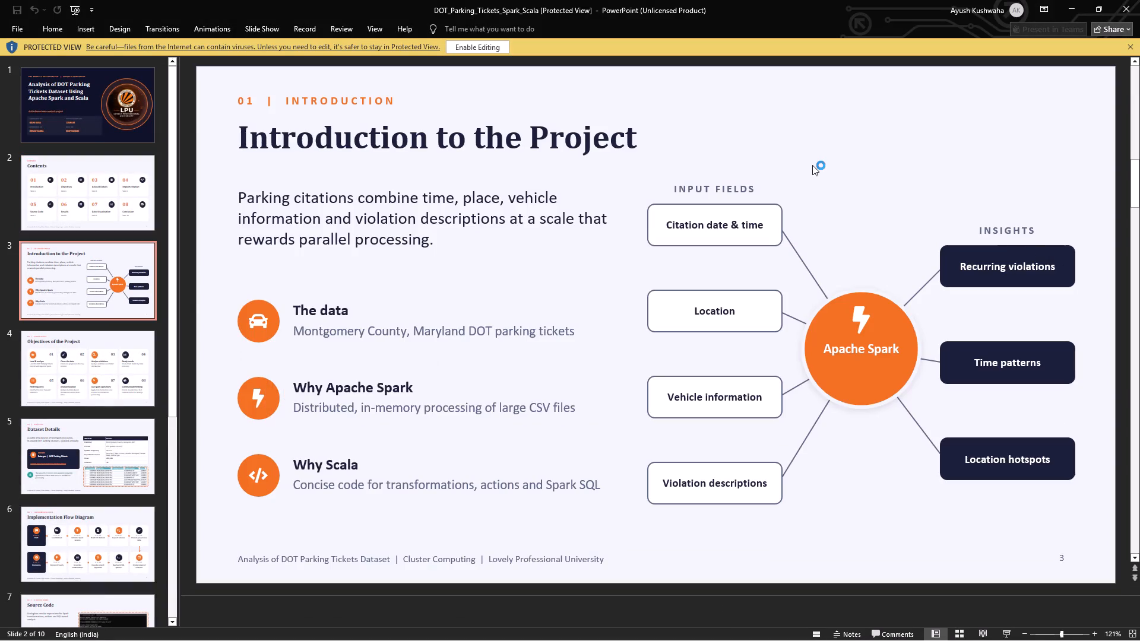
key(Right)
key(Right)
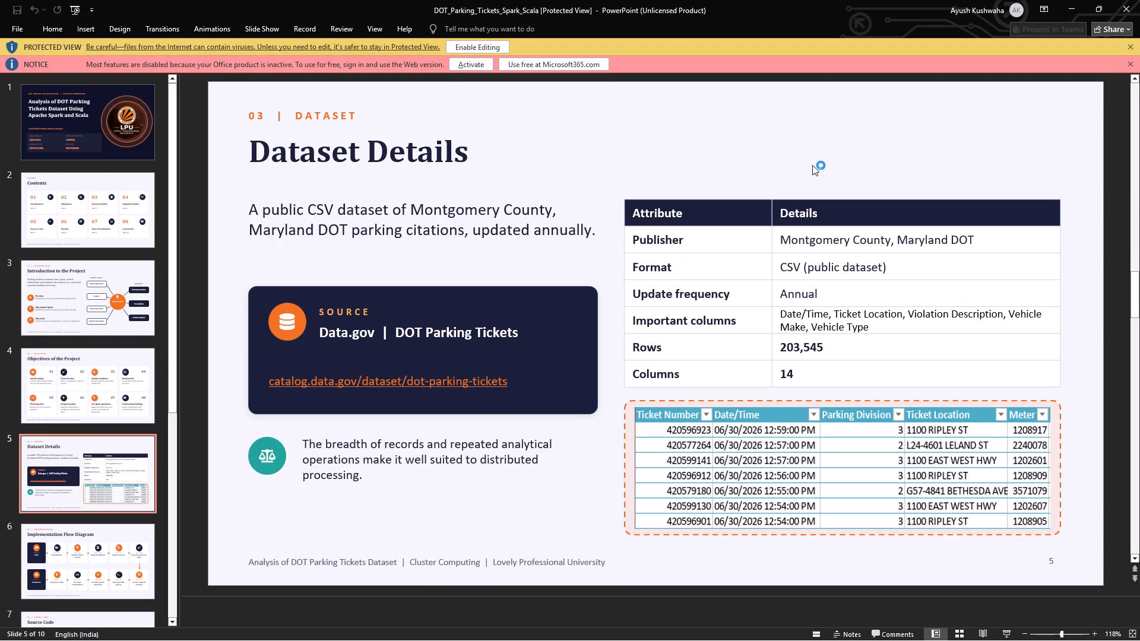
key(Right)
key(Right)
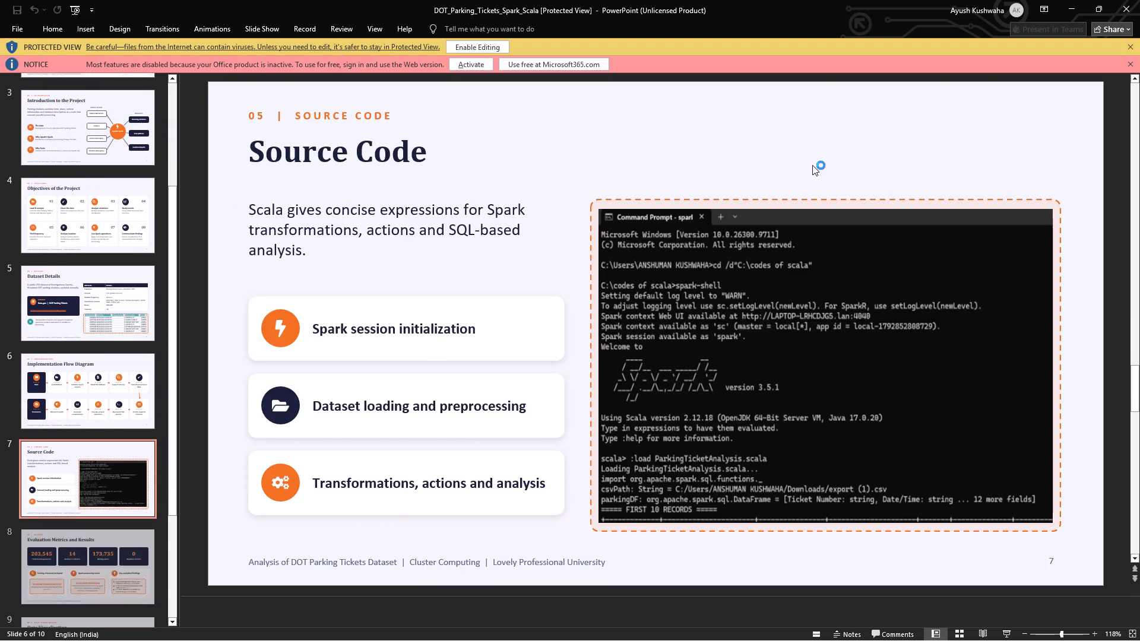
key(Right)
key(Right)
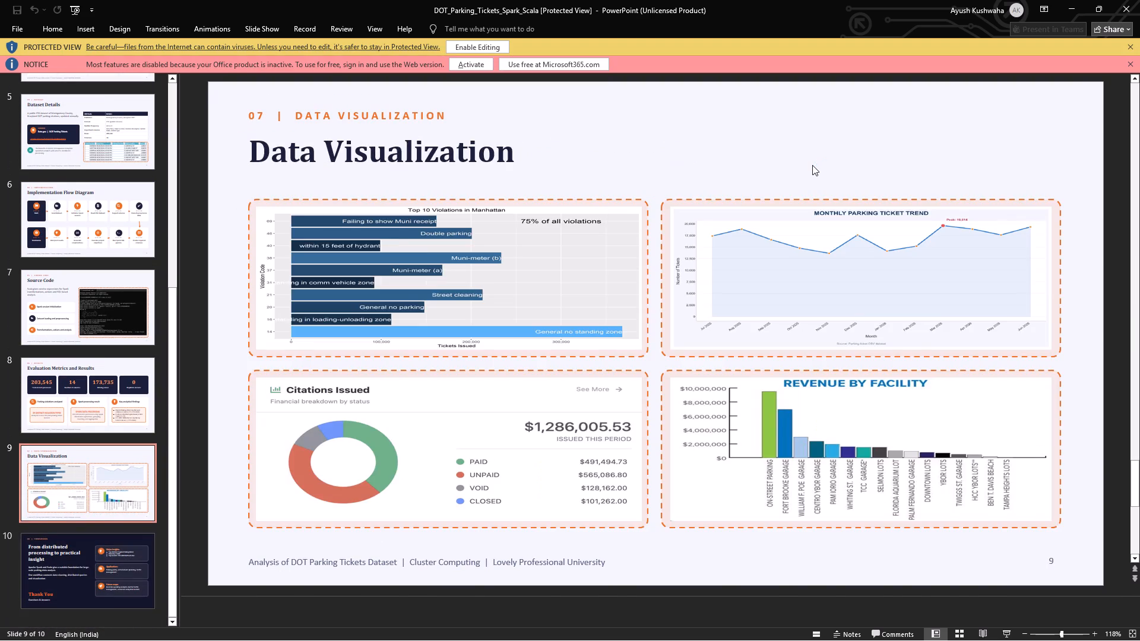
key(Right)
key(Right)
click(1139, 0)
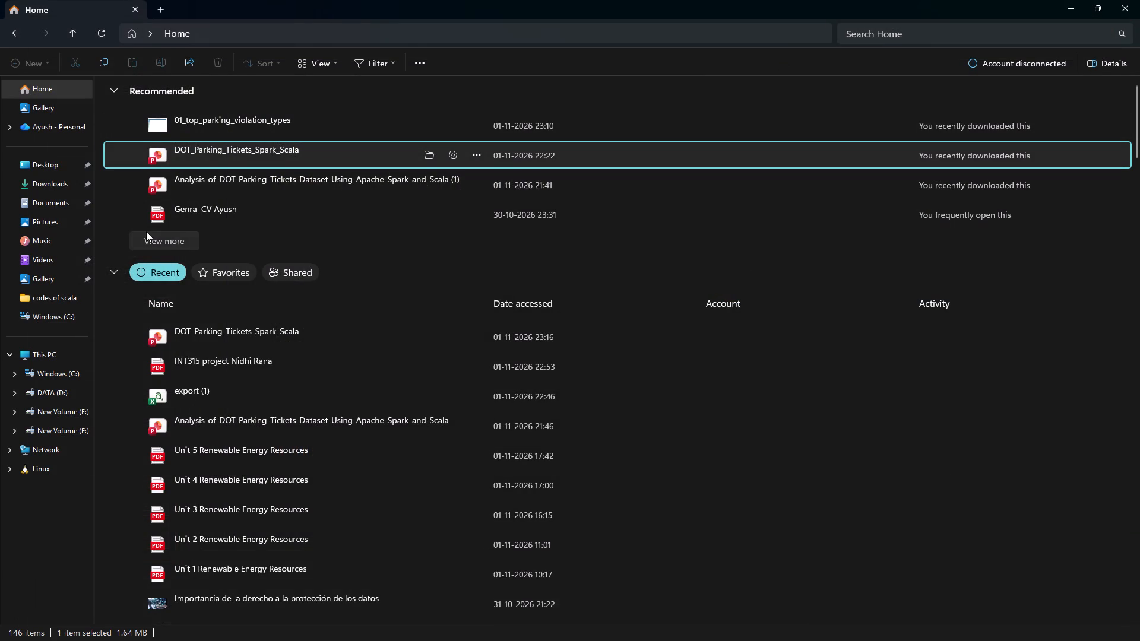
Copy the DOT_Parking_Tickets_Spark_Scala presentation file from the recent files in File Explorer, then close File Explorer.
scroll(146, 231, up, 4)
click(202, 332)
right_click(202, 332)
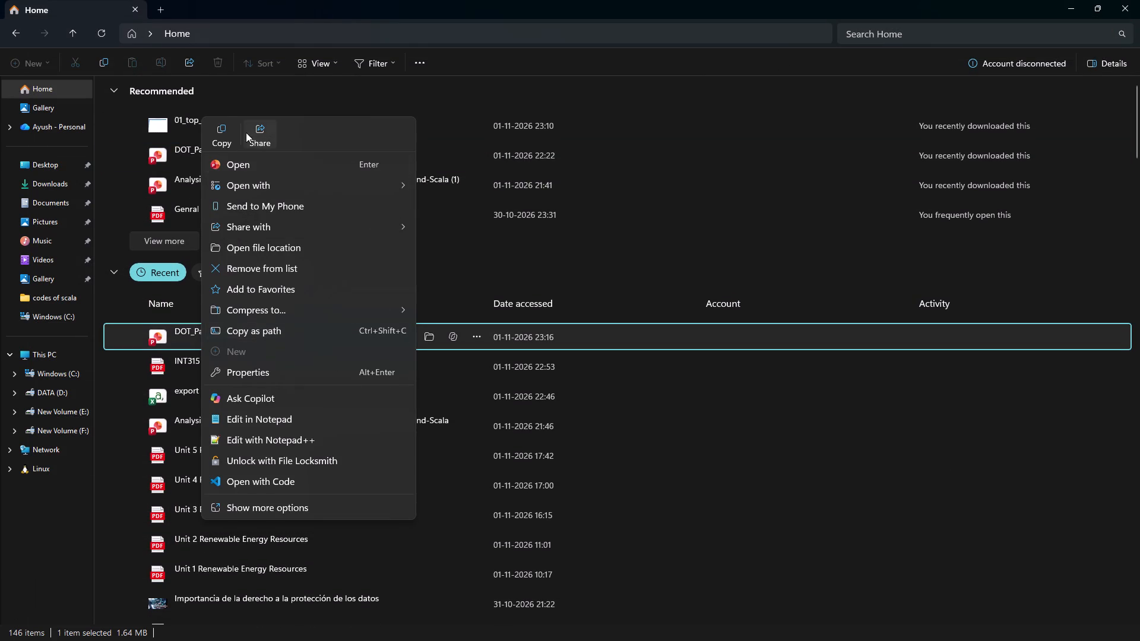
click(229, 132)
click(1136, 0)
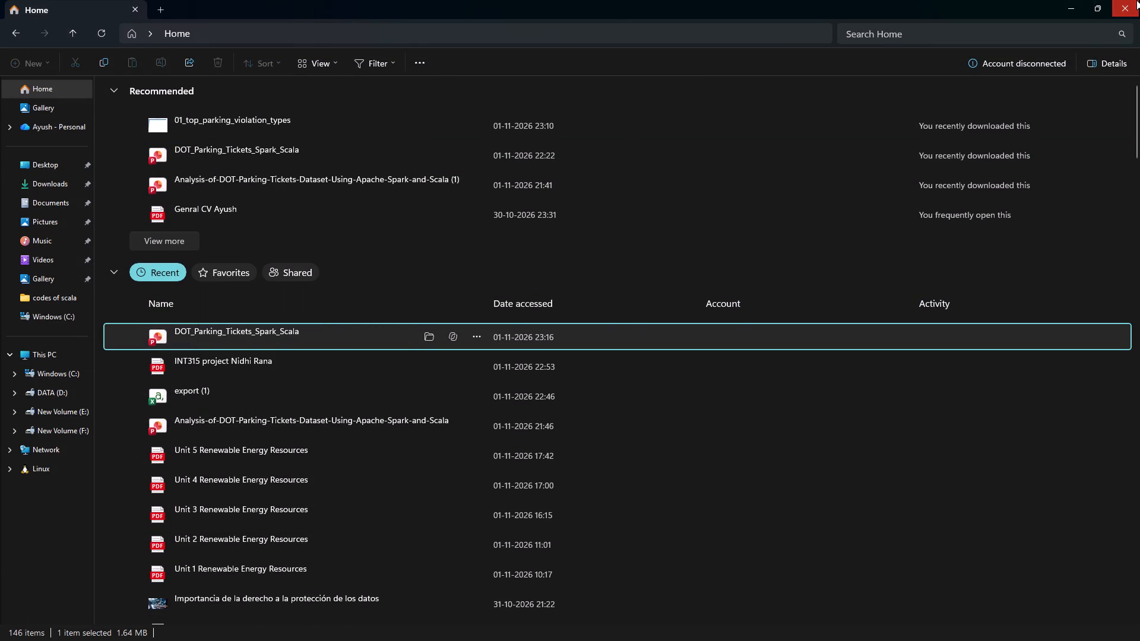
Close the ONLYOFFICE window and the Chrome window with the ChatGPT conversation.
click(1136, 0)
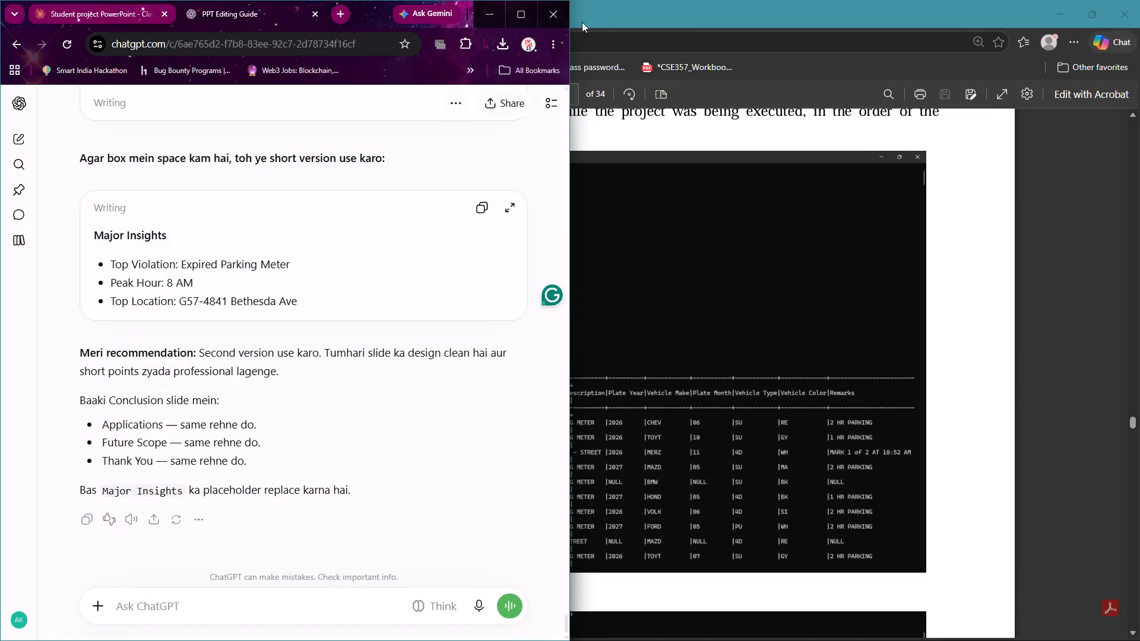
click(548, 12)
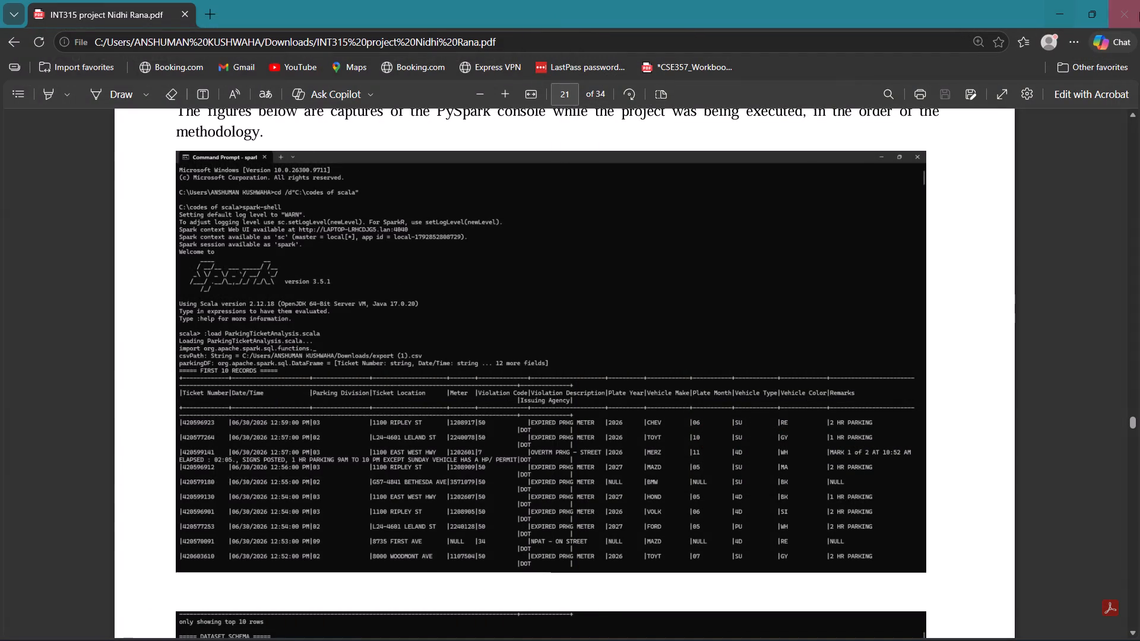